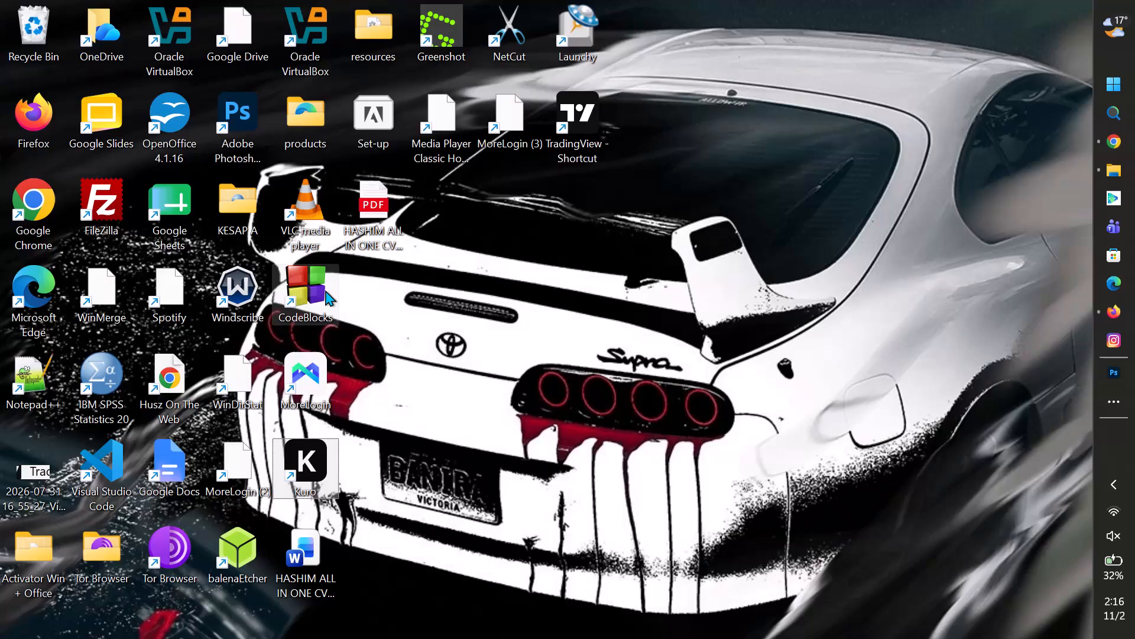
Launch CodeBlocks from the desktop and minimize its window.
{"action": "double_click", "coordinate": [322, 295]}
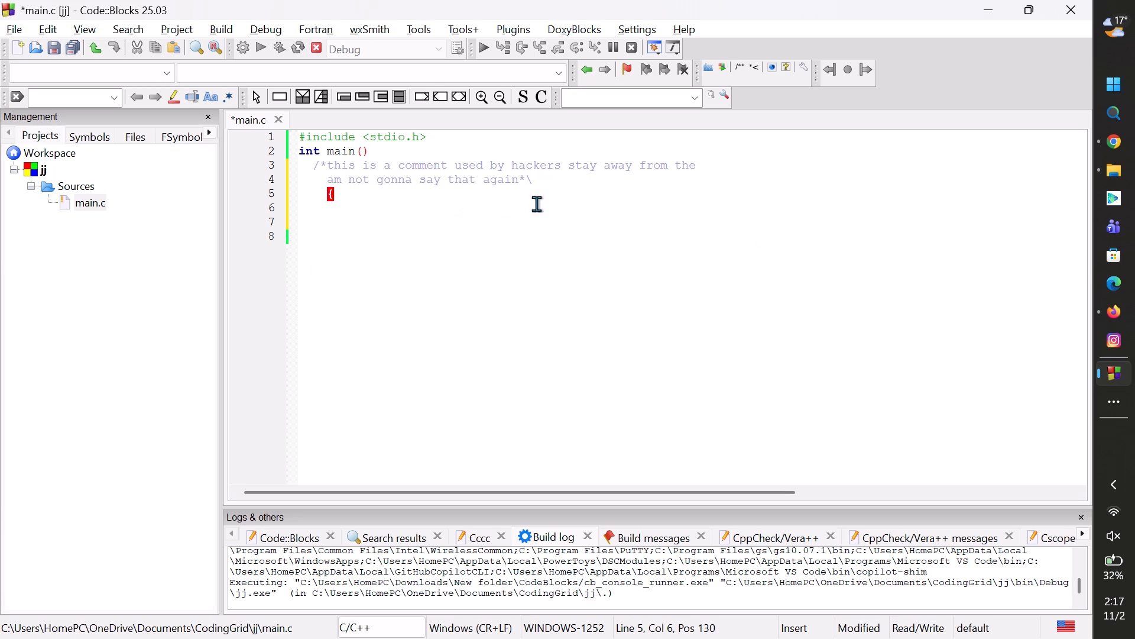
{"action": "left_click", "coordinate": [993, 2]}
Open the TradingView desktop app from its desktop shortcut.
{"action": "double_click", "coordinate": [562, 118]}
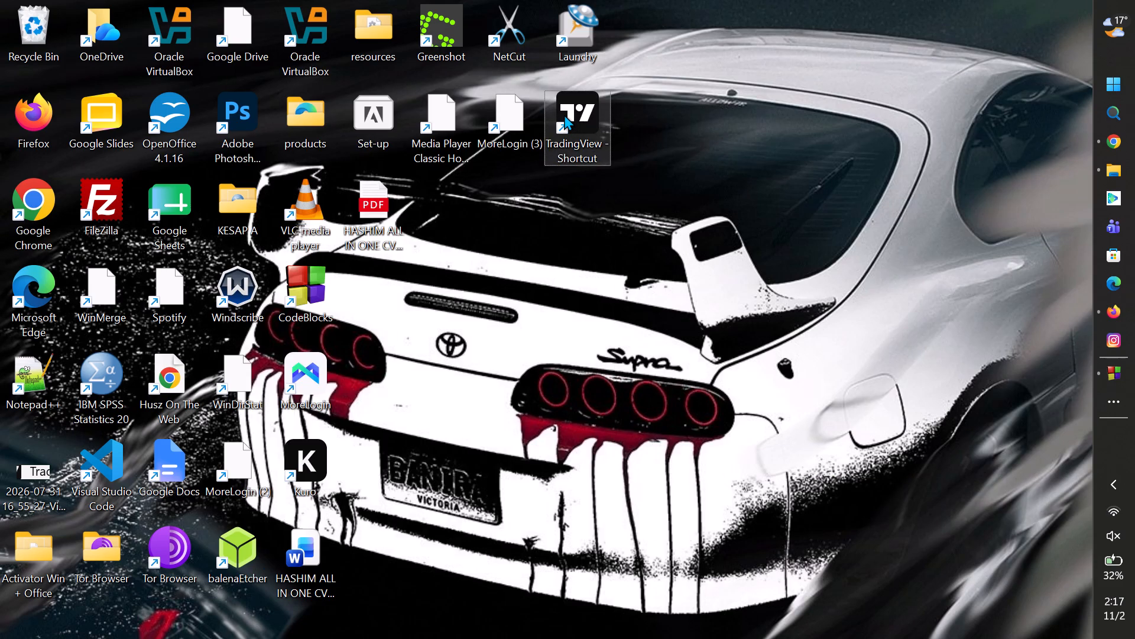
{"action": "double_click", "coordinate": [577, 106]}
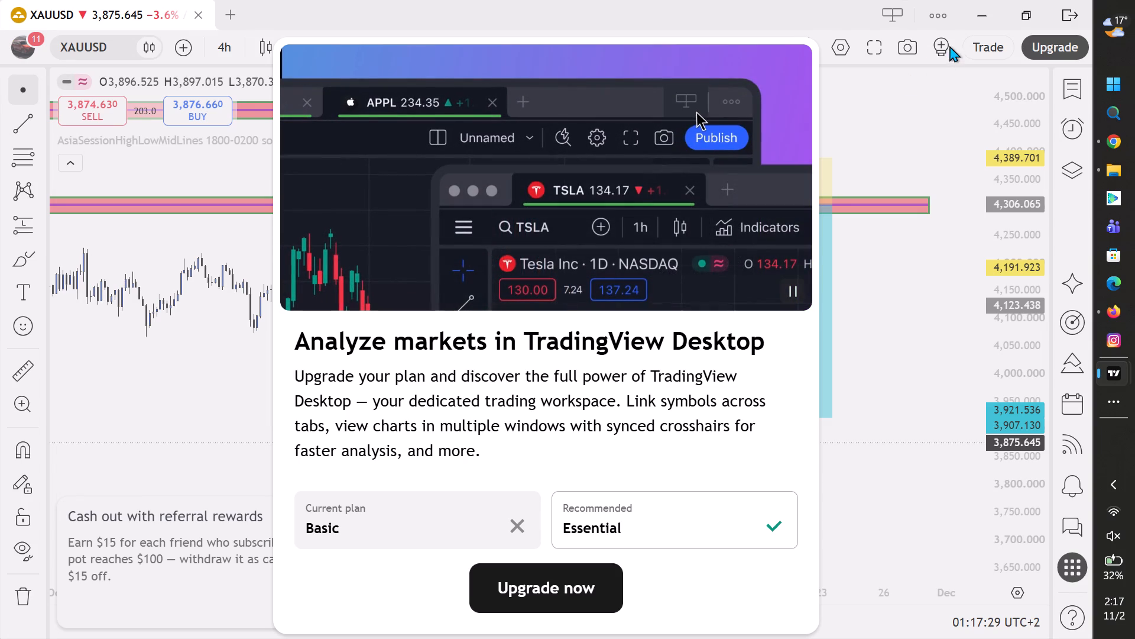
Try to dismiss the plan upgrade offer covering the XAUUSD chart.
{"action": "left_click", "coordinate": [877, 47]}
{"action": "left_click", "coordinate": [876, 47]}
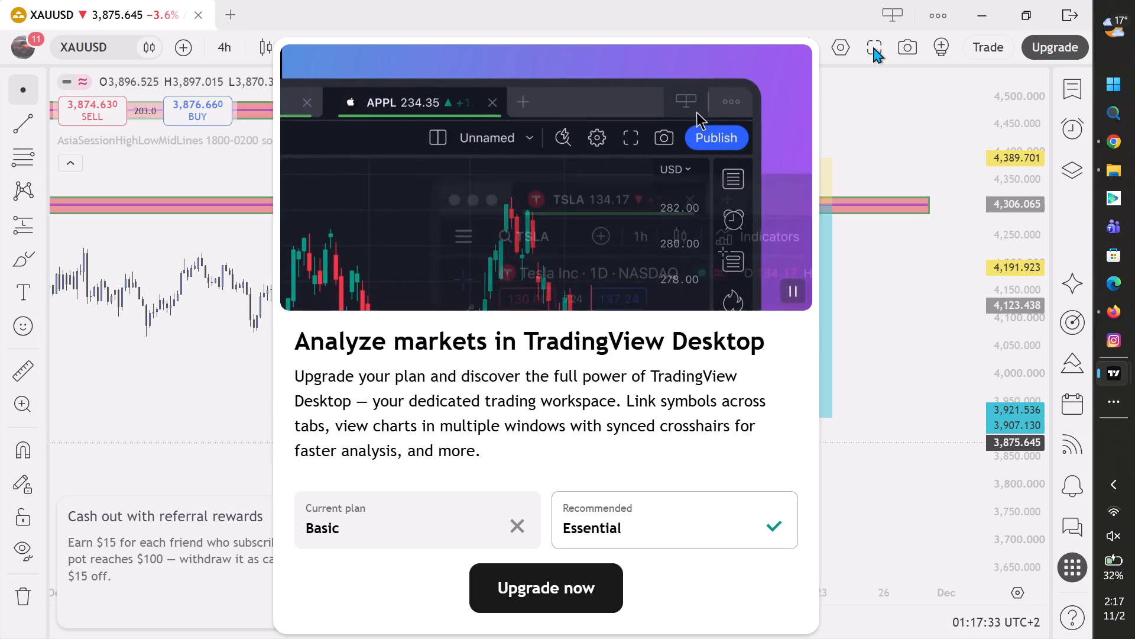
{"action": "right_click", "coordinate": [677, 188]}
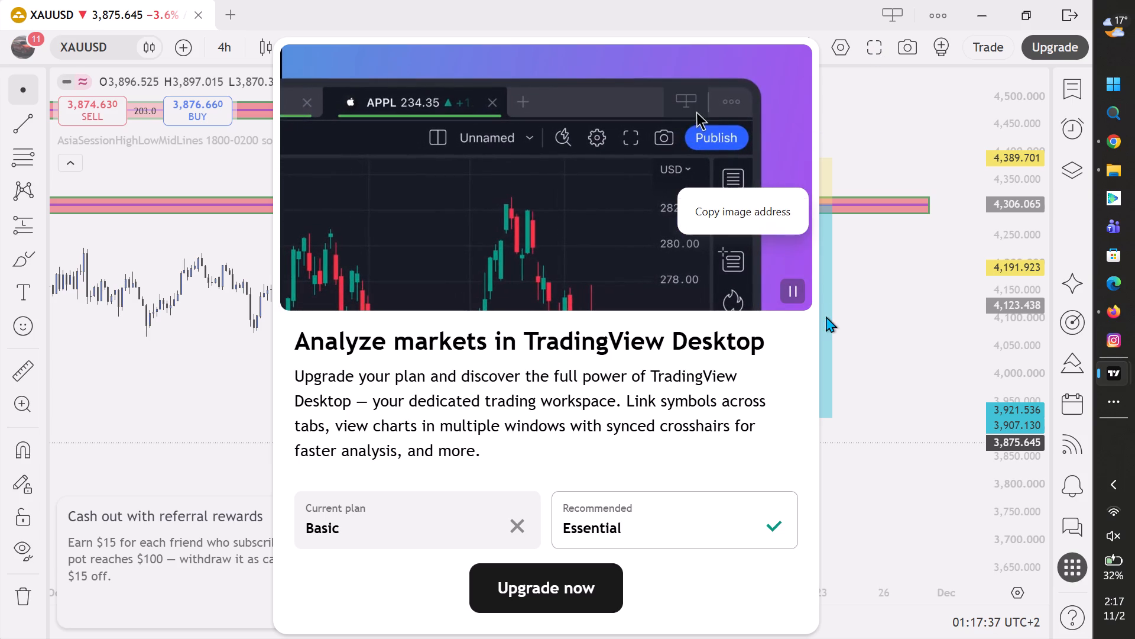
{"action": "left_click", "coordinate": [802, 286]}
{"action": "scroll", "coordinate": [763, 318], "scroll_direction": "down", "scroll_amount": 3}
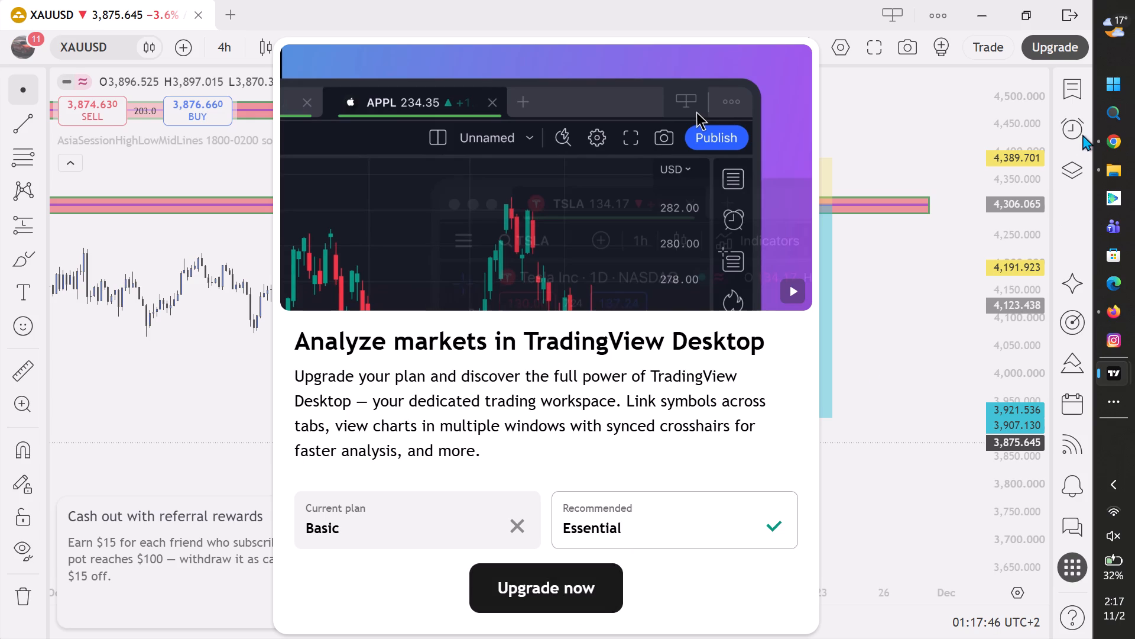
Switch to Google Chrome and look up "trading view.com" in a new browser tab.
{"action": "left_click", "coordinate": [1111, 136]}
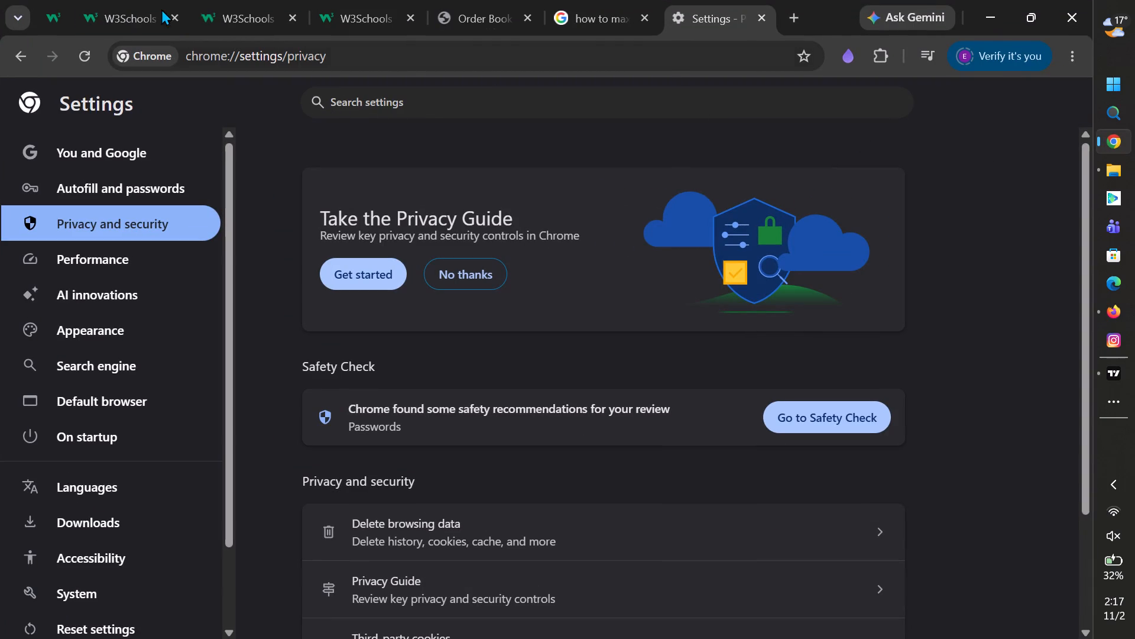
{"action": "left_click", "coordinate": [722, 22]}
{"action": "left_click", "coordinate": [752, 8]}
{"action": "left_click", "coordinate": [790, 13]}
{"action": "type", "text": "trad"}
{"action": "type", "text": "in"}
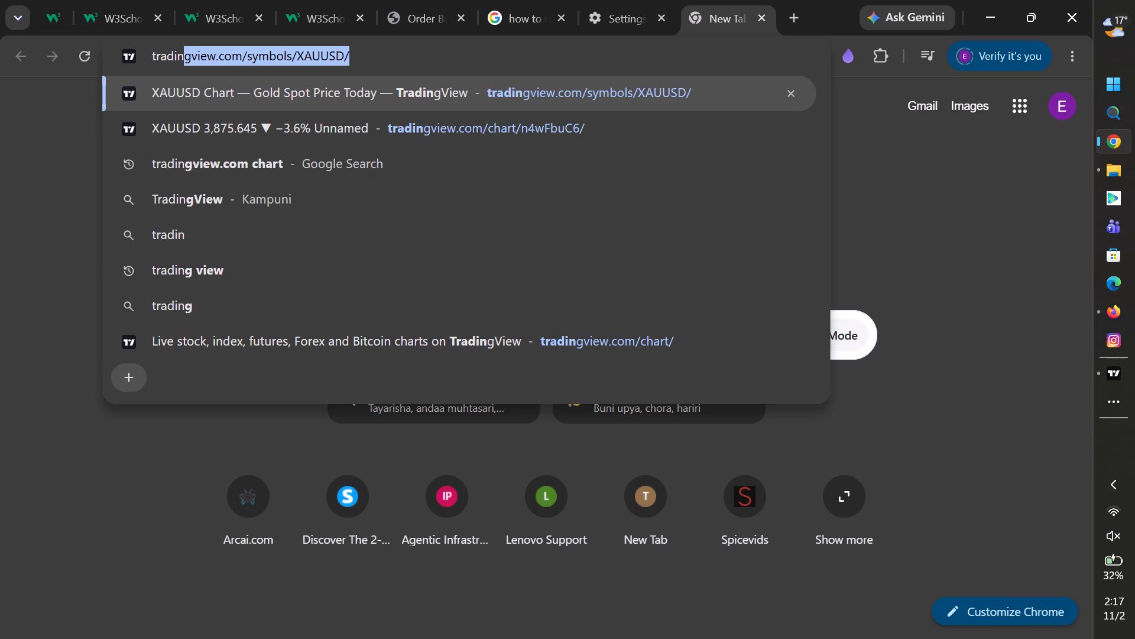
{"action": "key", "text": "g"}
{"action": "key", "text": "space"}
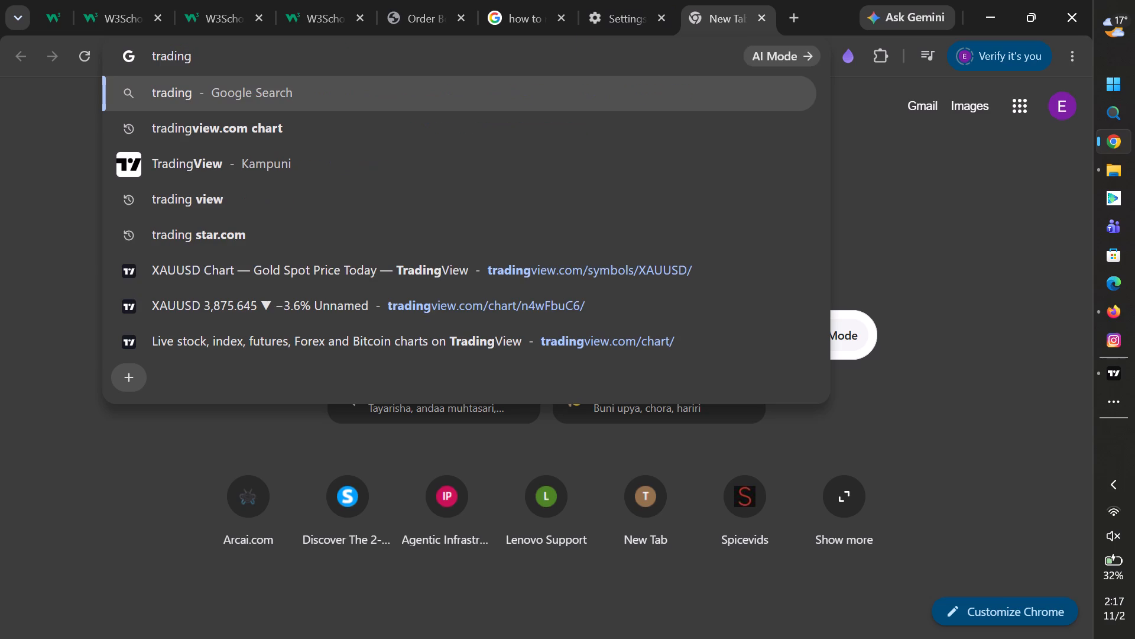
{"action": "key", "text": "v"}
{"action": "type", "text": "iew"}
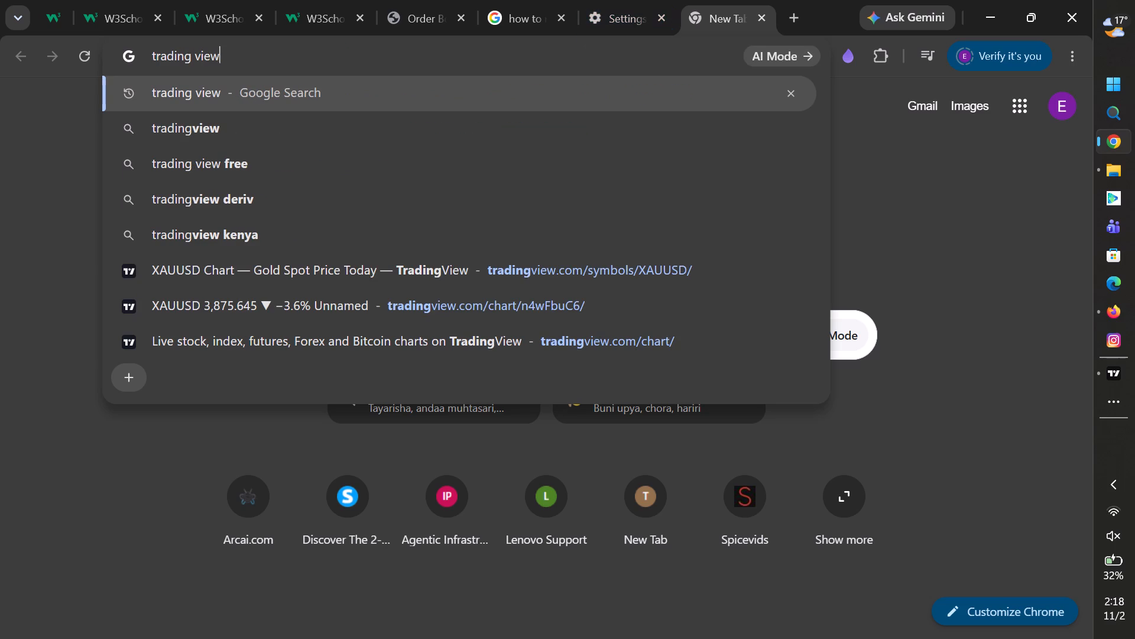
{"action": "type", "text": ".com"}
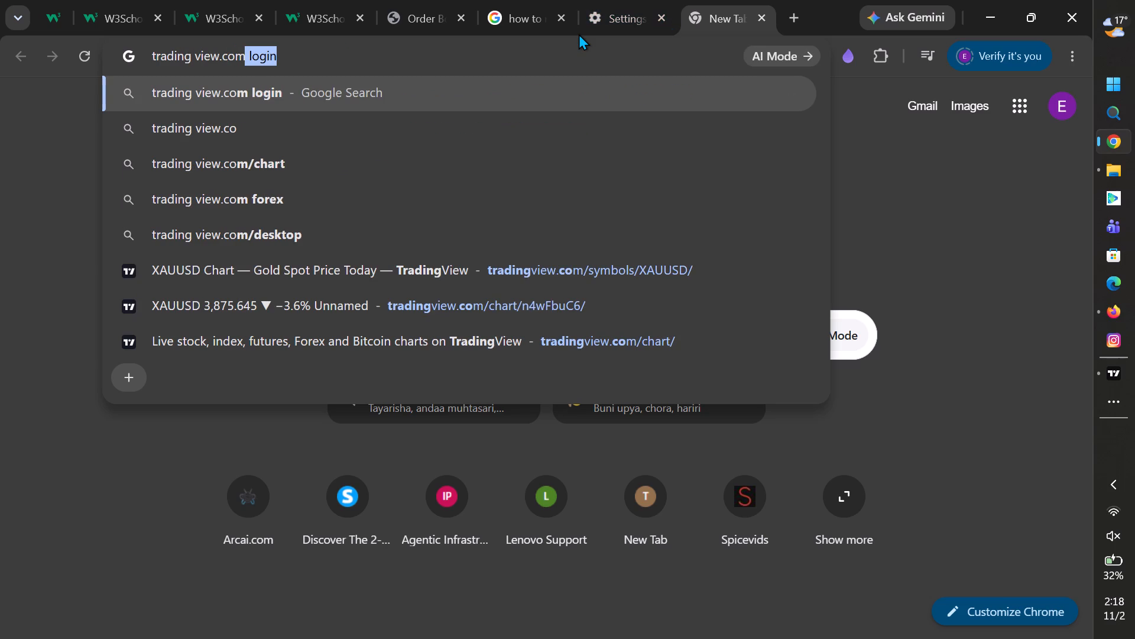
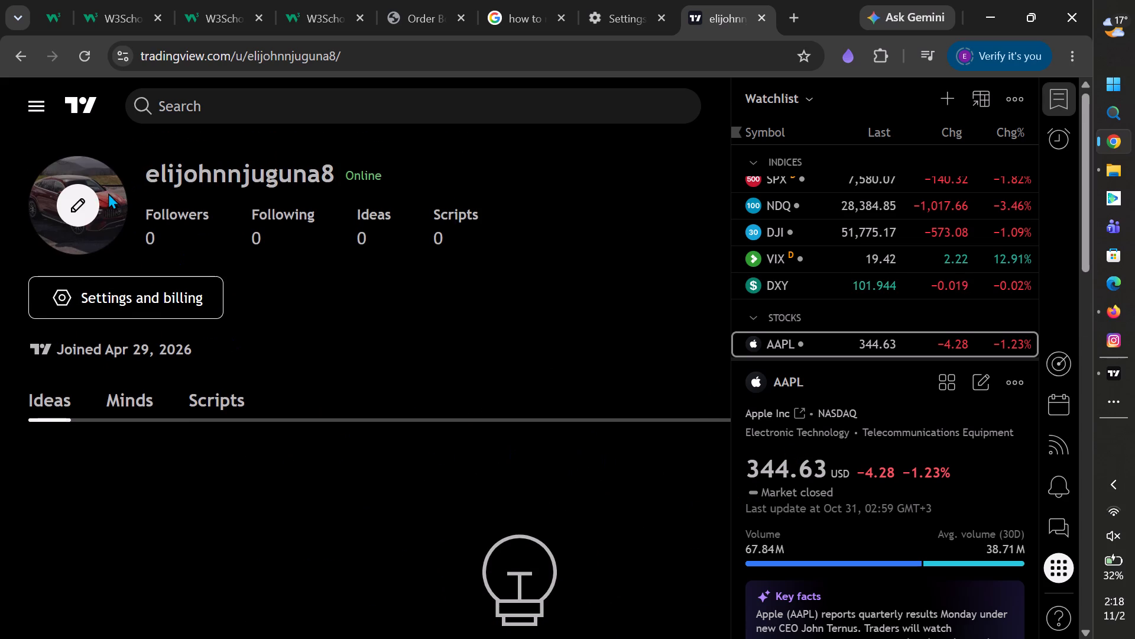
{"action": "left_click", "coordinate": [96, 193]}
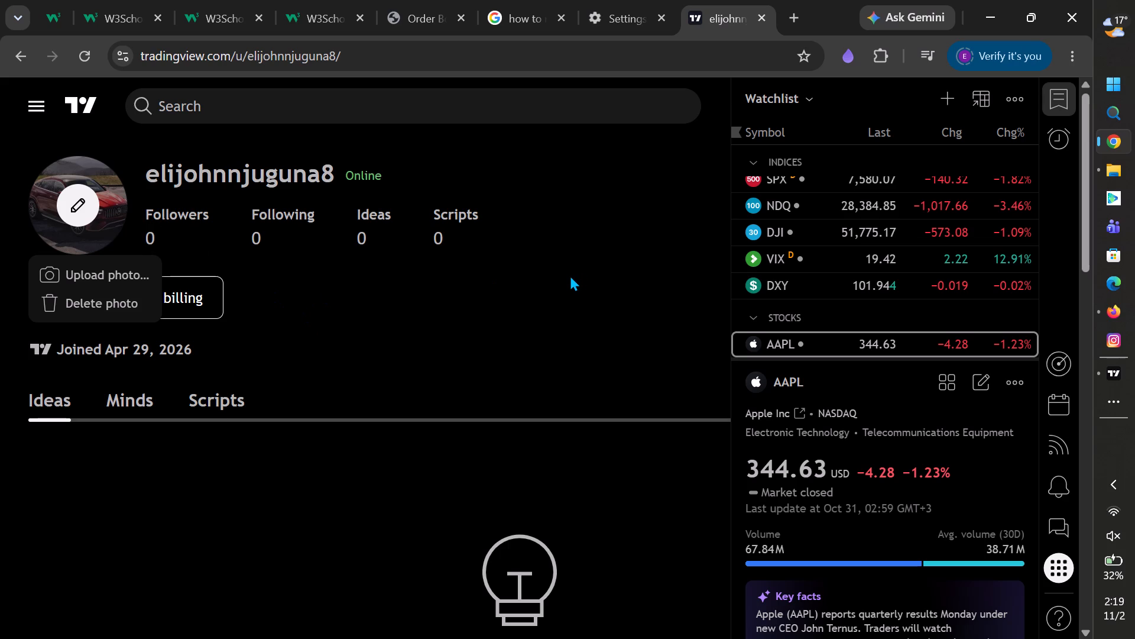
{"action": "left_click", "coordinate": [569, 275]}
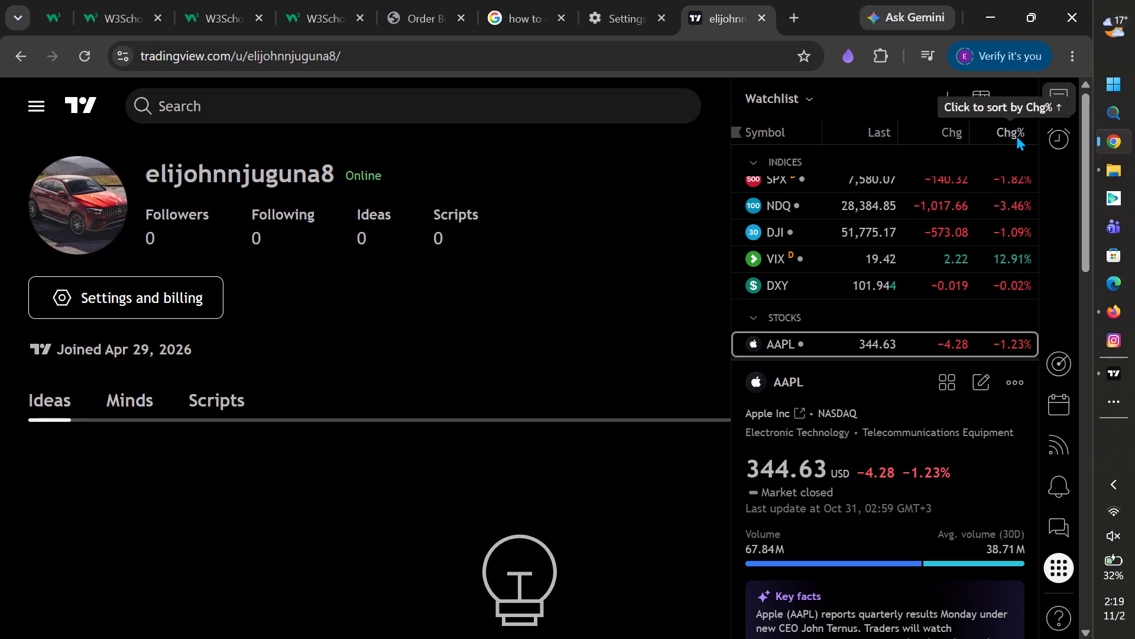
Find the XAUUSD GOLD / U.S. DOLLAR symbol through search and open its chart.
{"action": "left_click", "coordinate": [354, 112]}
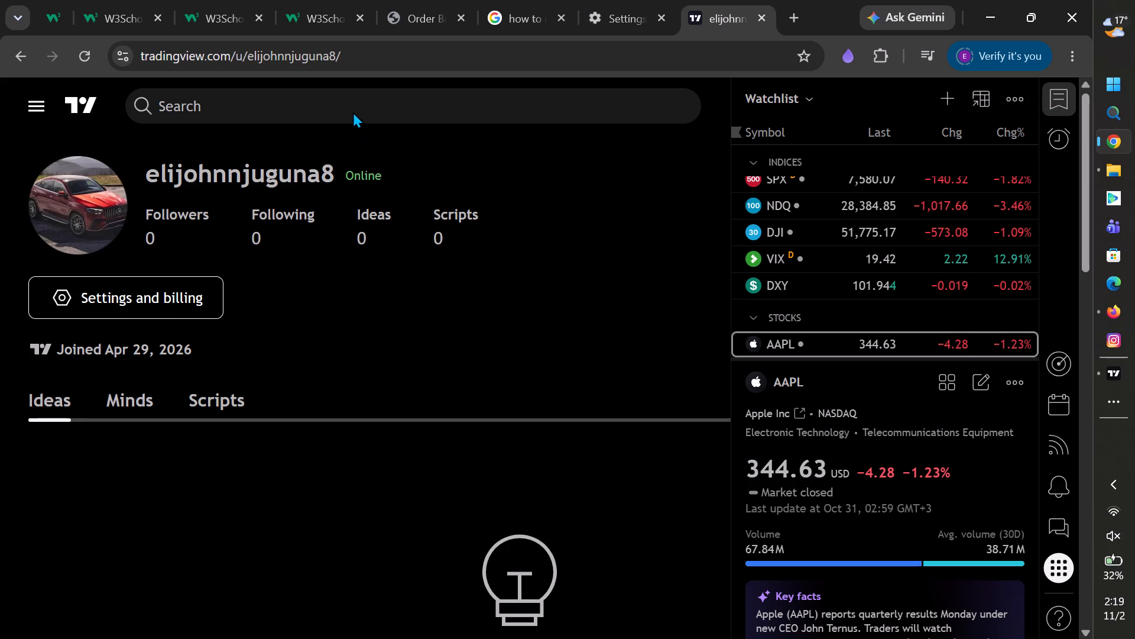
{"action": "left_click", "coordinate": [365, 99]}
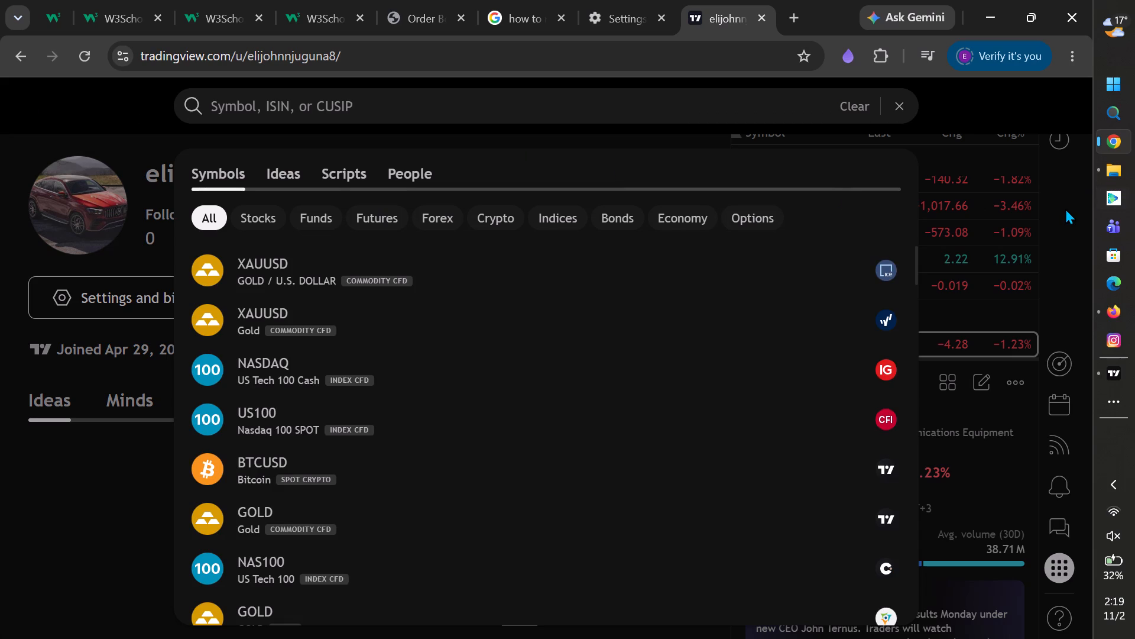
{"action": "left_click", "coordinate": [611, 277]}
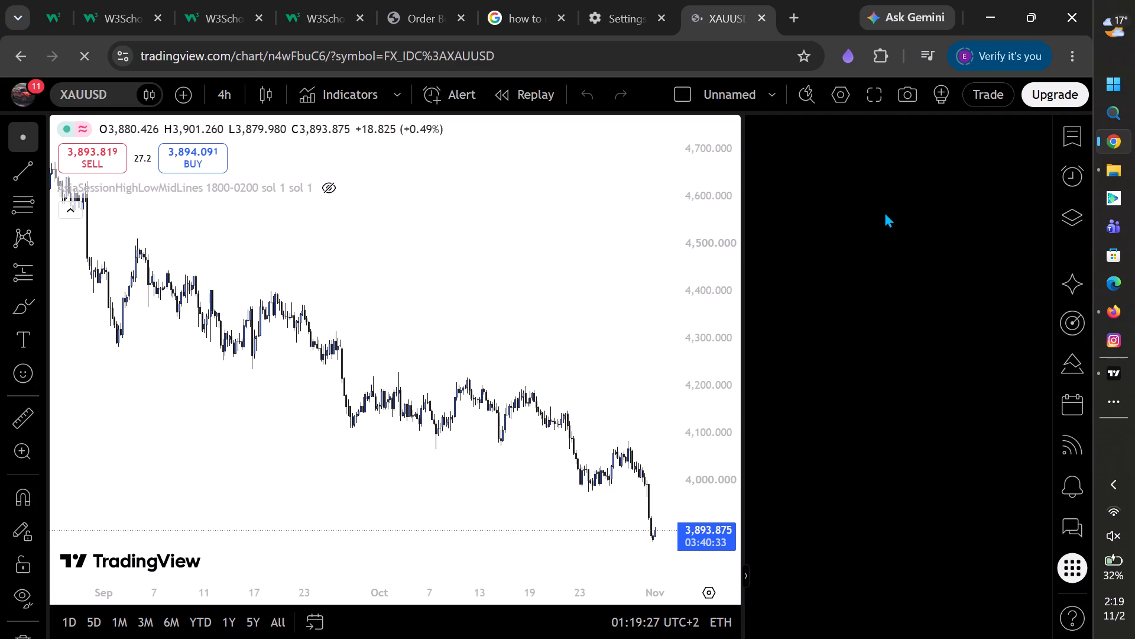
View the XAUUSD chart in fullscreen mode, look over the recent candles, and exit fullscreen.
{"action": "left_click", "coordinate": [874, 103]}
{"action": "left_click_drag", "start_coordinate": [866, 302], "coordinate": [600, 268]}
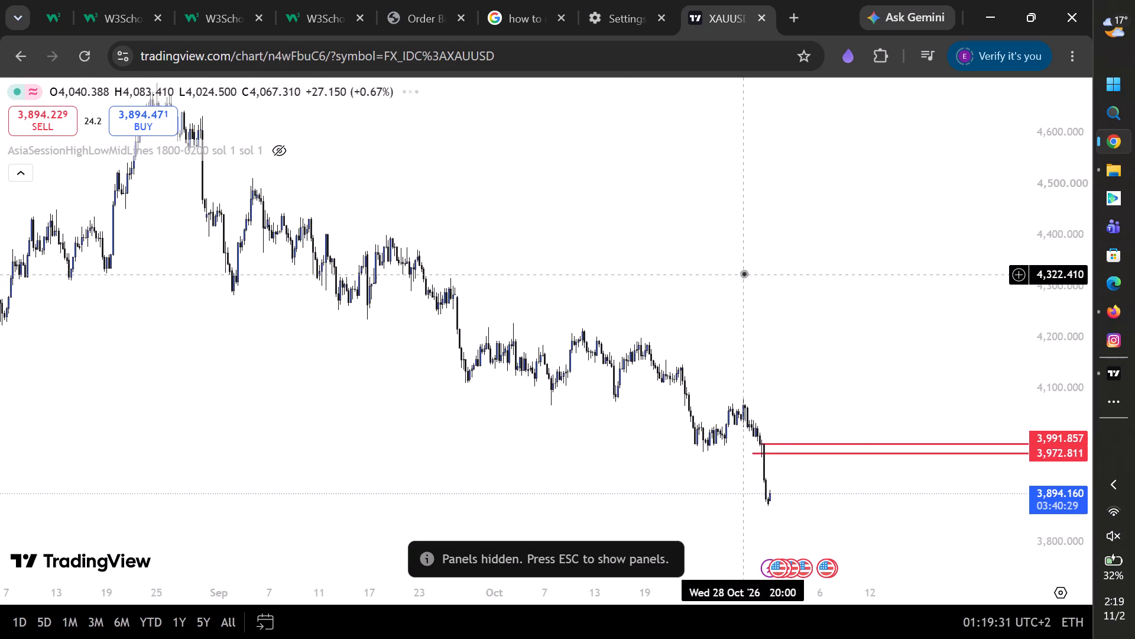
{"action": "left_click_drag", "start_coordinate": [747, 276], "coordinate": [672, 277]}
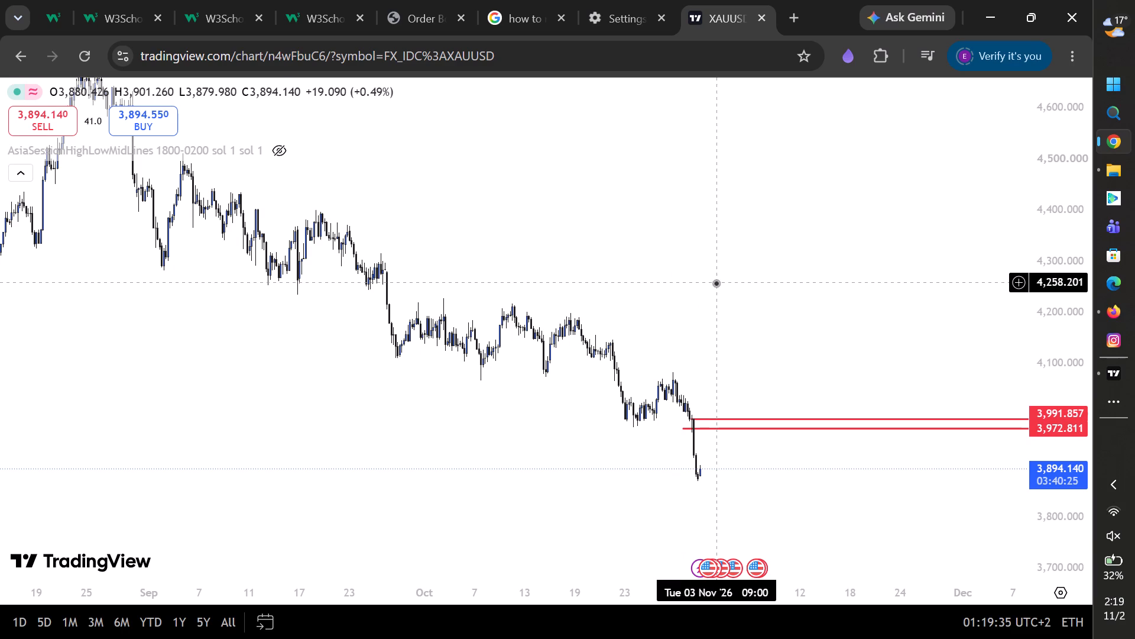
{"action": "key", "text": "Escape"}
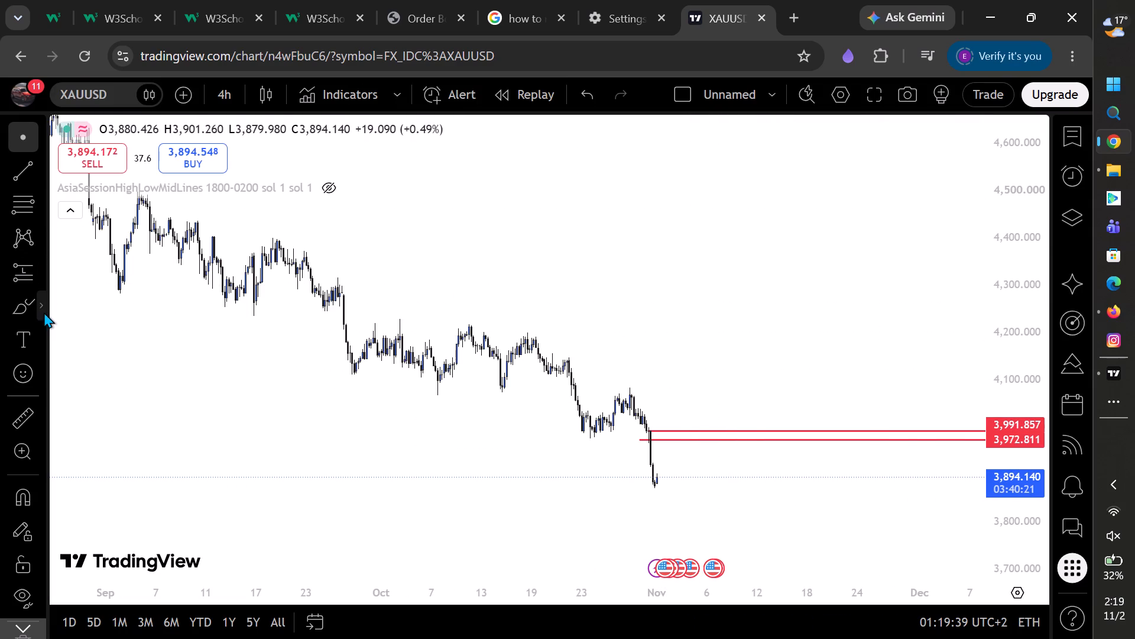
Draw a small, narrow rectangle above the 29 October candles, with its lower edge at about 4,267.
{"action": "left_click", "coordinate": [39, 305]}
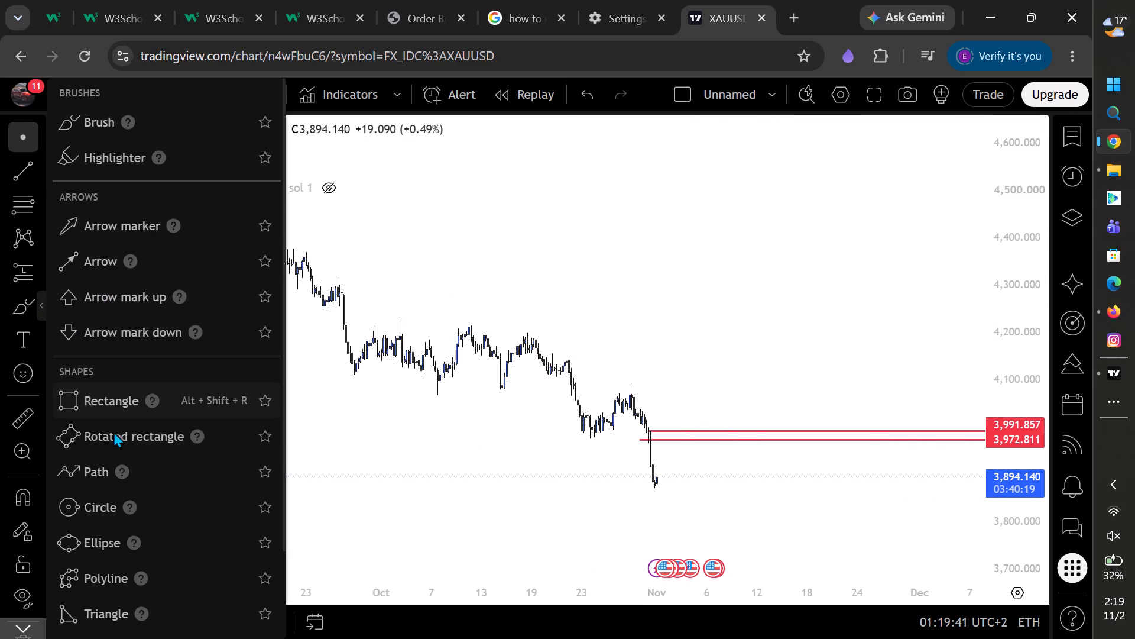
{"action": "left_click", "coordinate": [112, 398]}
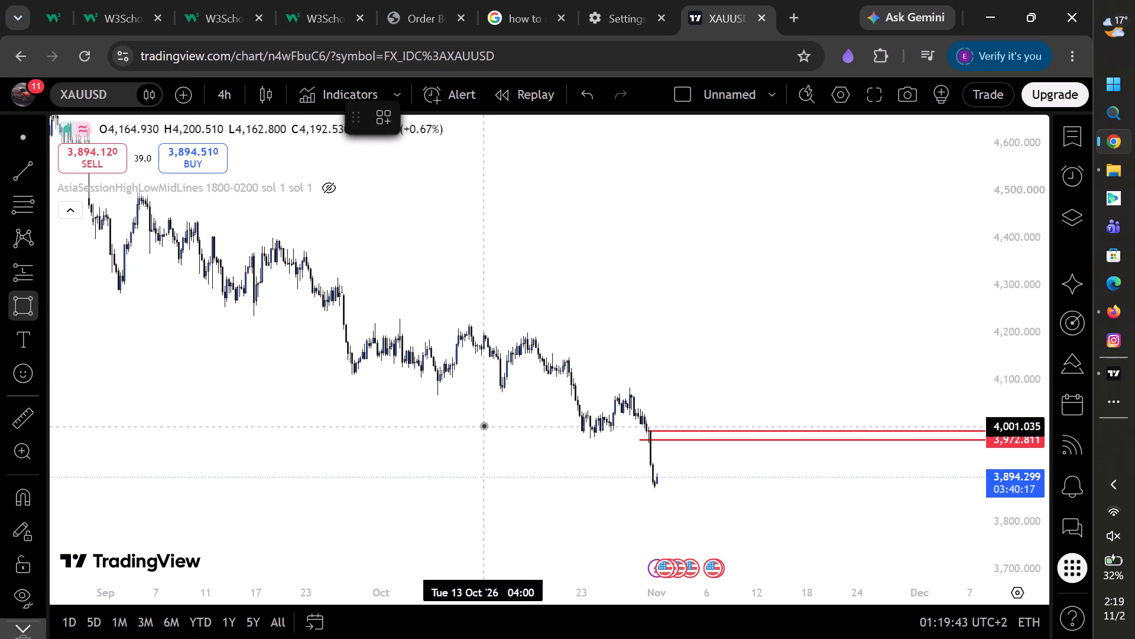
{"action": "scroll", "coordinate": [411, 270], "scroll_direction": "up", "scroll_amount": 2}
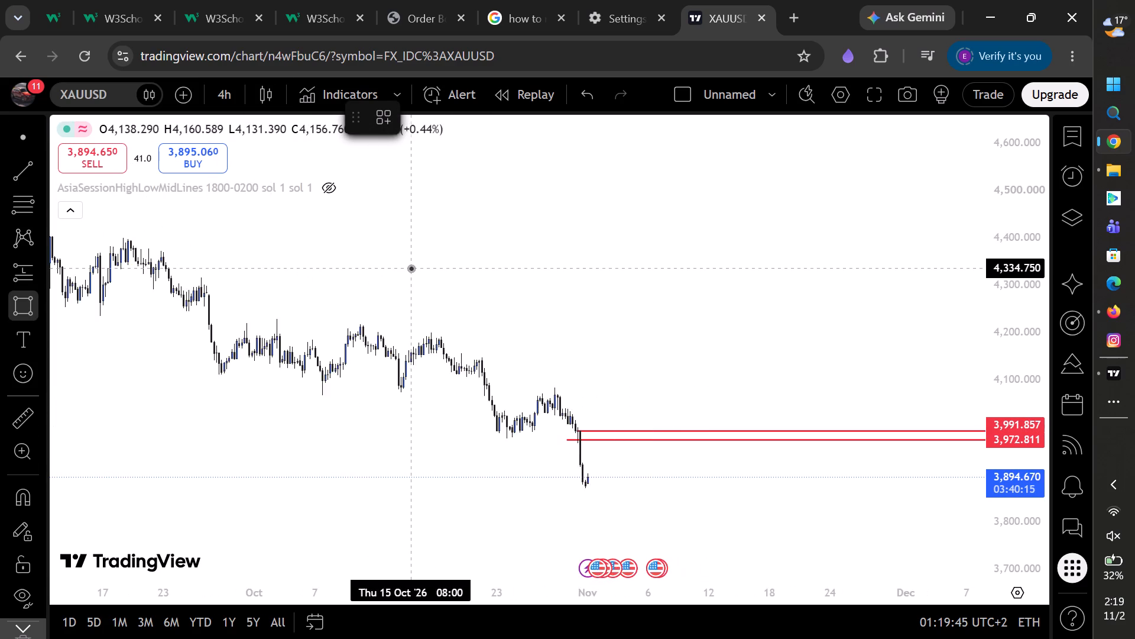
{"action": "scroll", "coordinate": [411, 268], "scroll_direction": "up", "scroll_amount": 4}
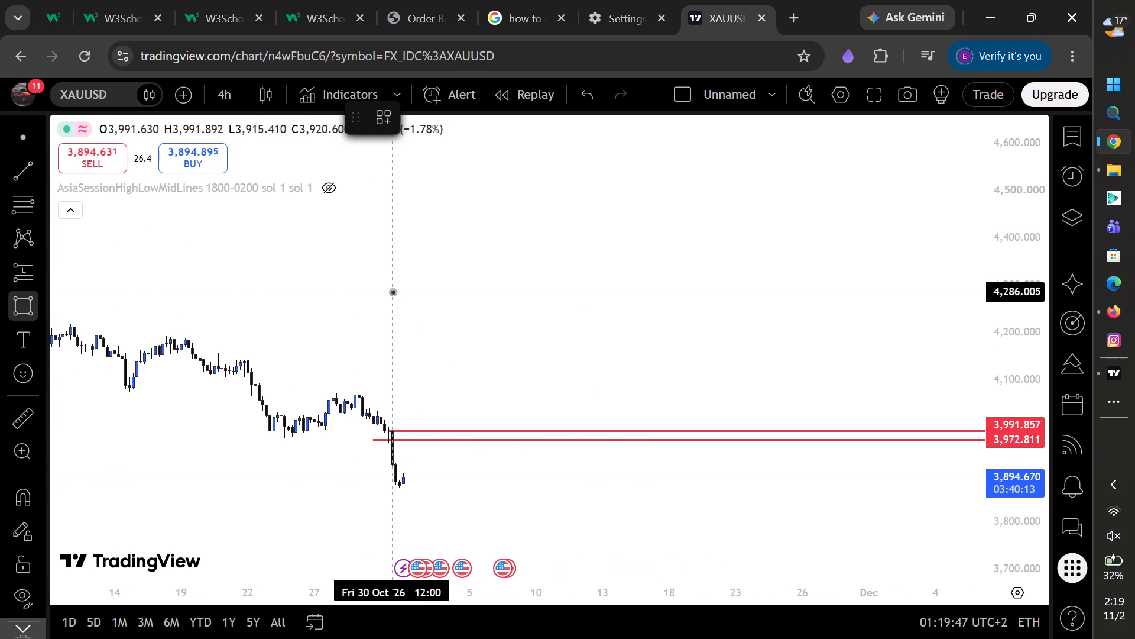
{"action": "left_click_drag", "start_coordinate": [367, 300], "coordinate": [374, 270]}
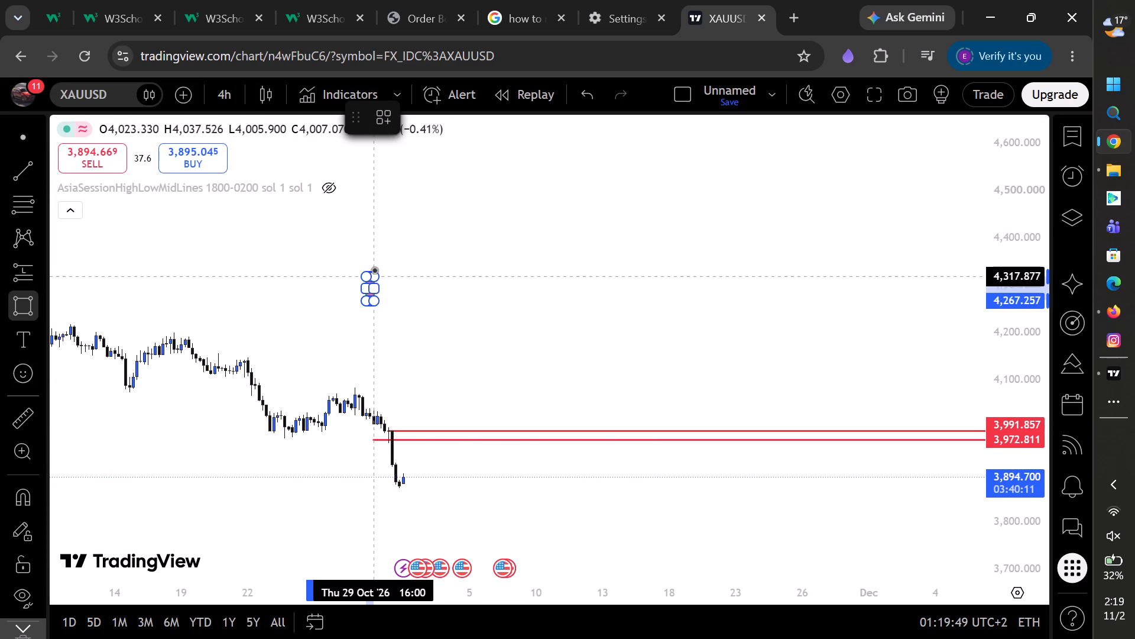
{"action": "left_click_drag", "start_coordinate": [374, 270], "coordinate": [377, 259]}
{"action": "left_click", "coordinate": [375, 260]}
Delete the two red horizontal rays at 3,991.857 and 3,972.811 from the chart.
{"action": "left_click_drag", "start_coordinate": [403, 321], "coordinate": [454, 259]}
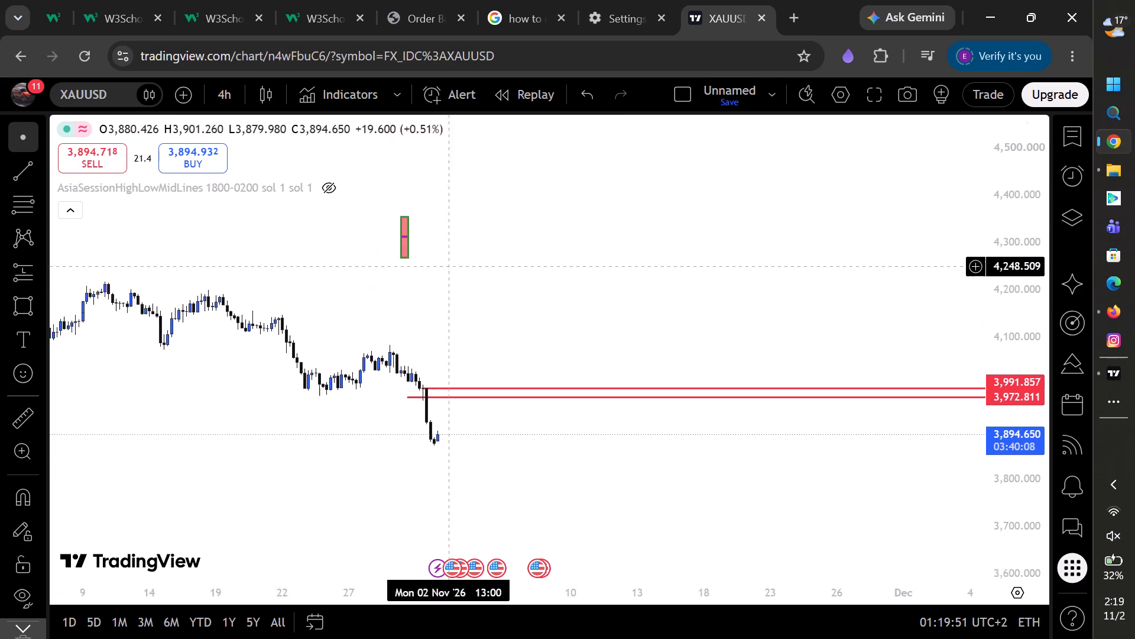
{"action": "left_click_drag", "start_coordinate": [454, 259], "coordinate": [468, 240]}
{"action": "left_click", "coordinate": [503, 357]}
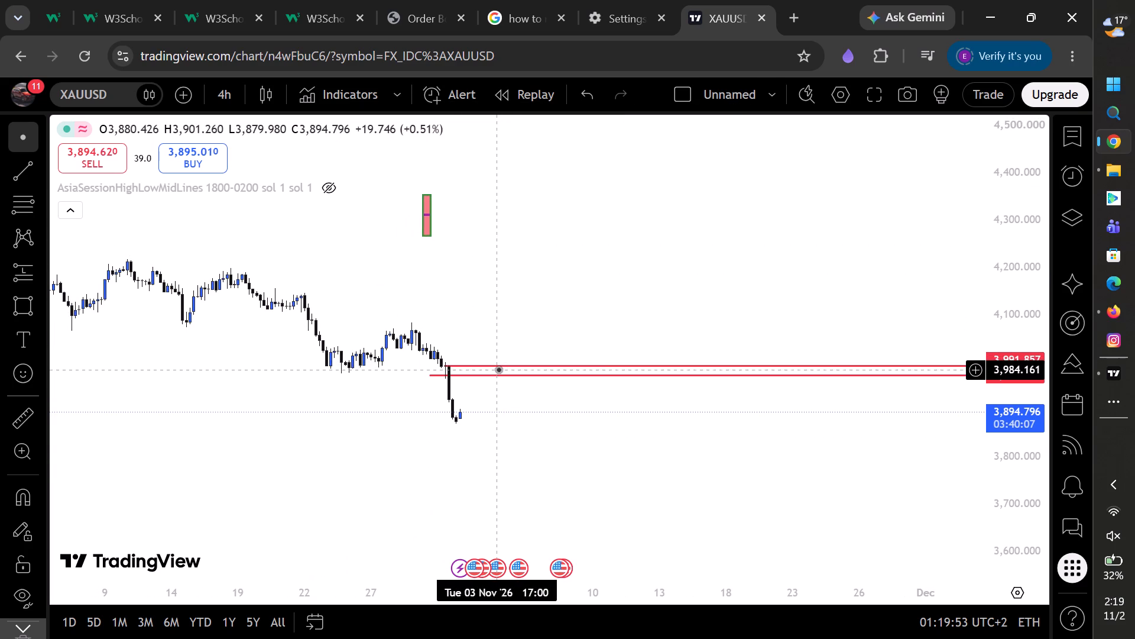
{"action": "left_click", "coordinate": [498, 367]}
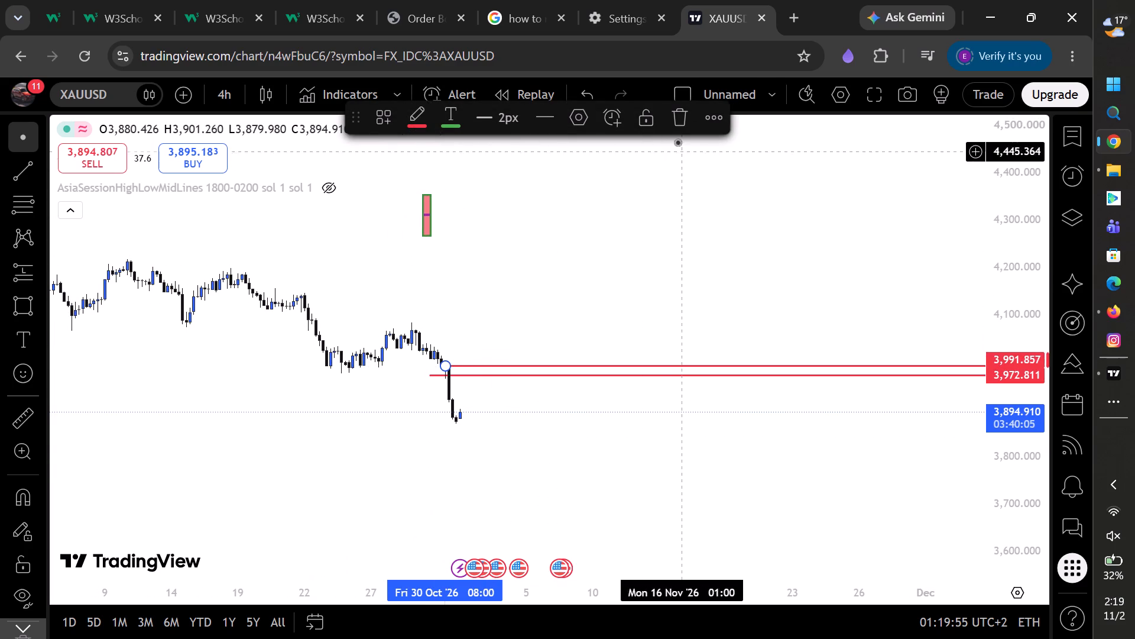
{"action": "left_click", "coordinate": [677, 114]}
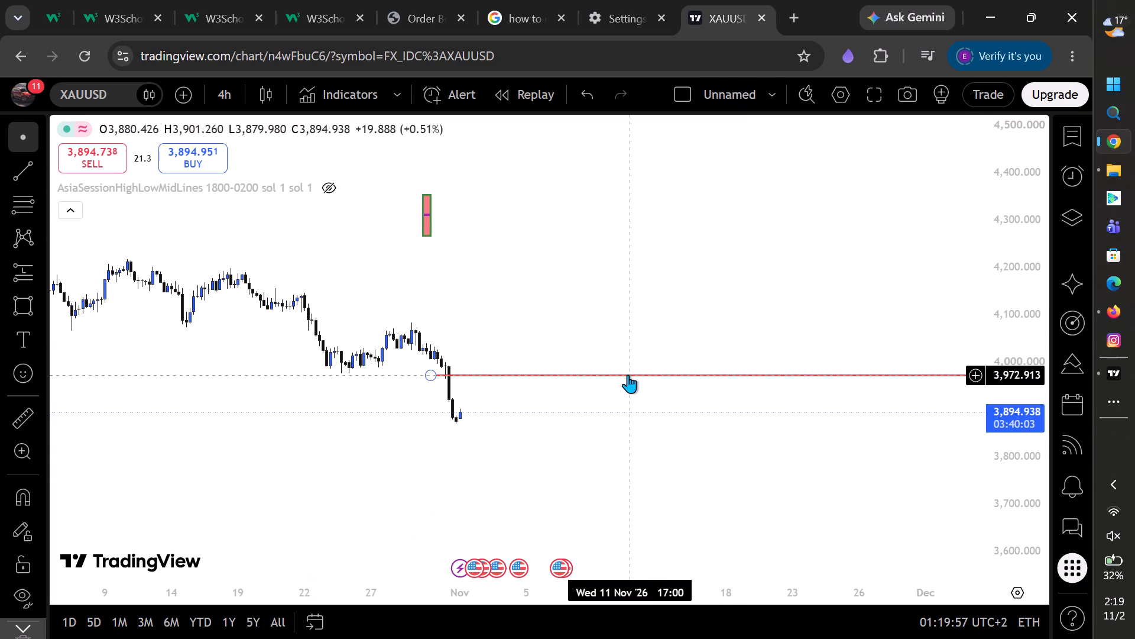
{"action": "left_click", "coordinate": [628, 375]}
{"action": "left_click", "coordinate": [674, 115]}
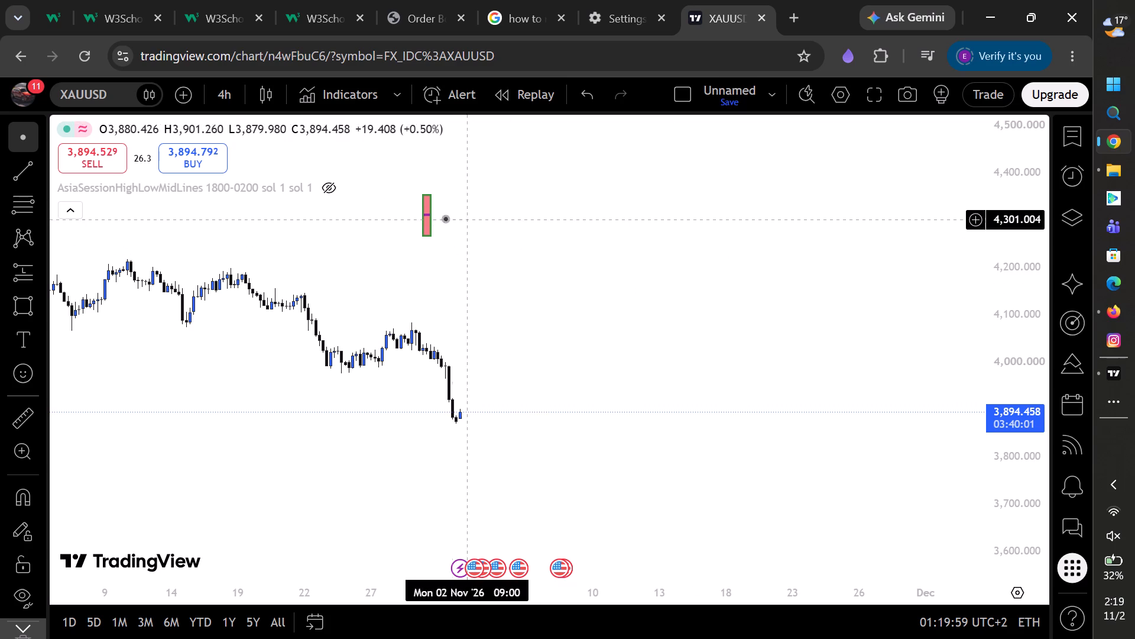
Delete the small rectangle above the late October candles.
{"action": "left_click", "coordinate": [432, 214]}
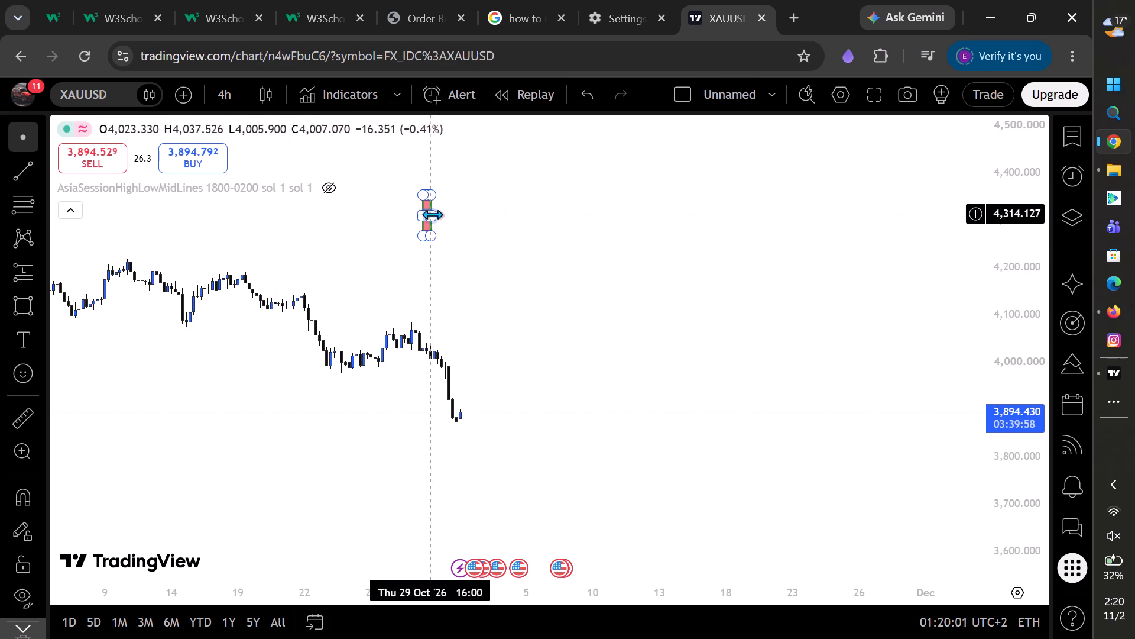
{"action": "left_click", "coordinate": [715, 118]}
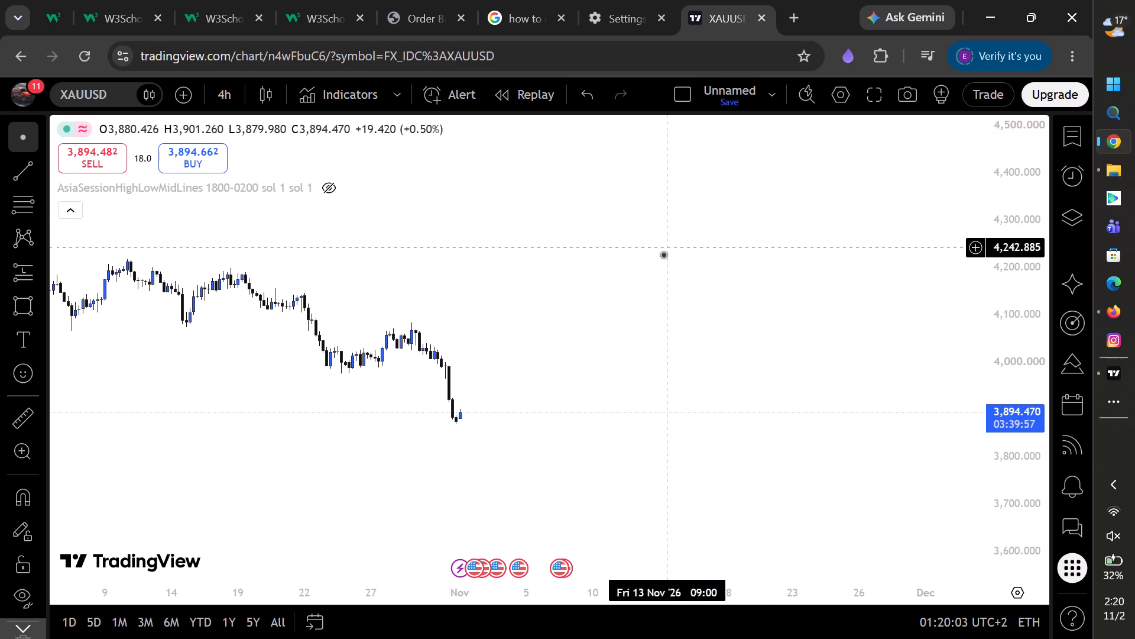
Draw a rectangle over the late October swing high, from 28 October 20:00 at about 4,026 up to about 4,085.
{"action": "scroll", "coordinate": [636, 326], "scroll_direction": "up", "scroll_amount": 2}
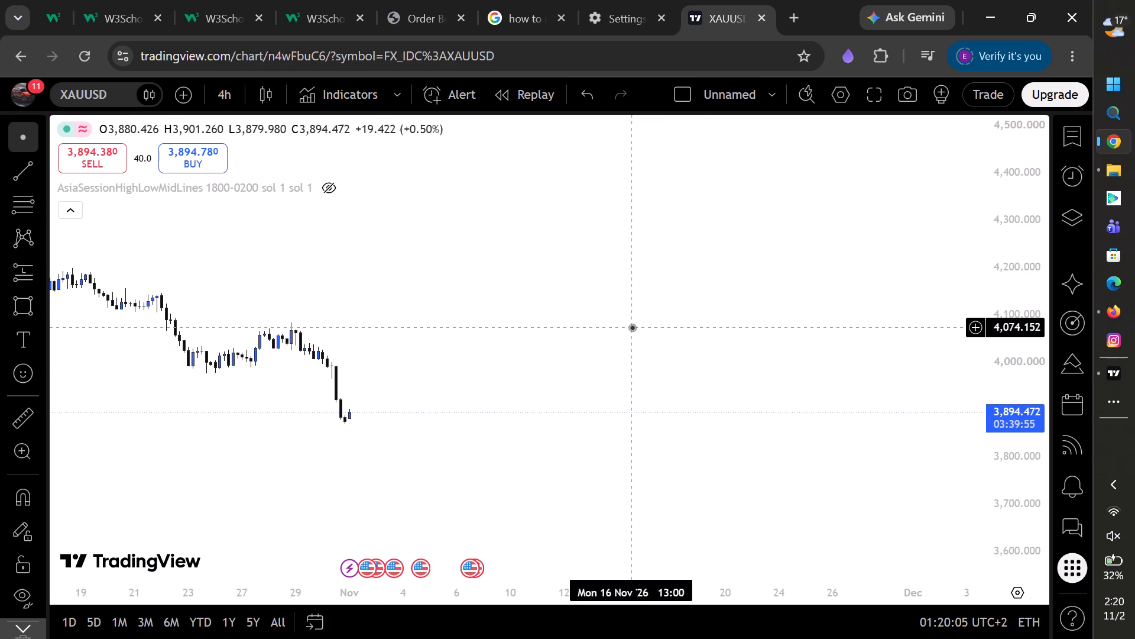
{"action": "scroll", "coordinate": [630, 327], "scroll_direction": "up", "scroll_amount": 2}
{"action": "scroll", "coordinate": [1028, 412], "scroll_direction": "up", "scroll_amount": 2}
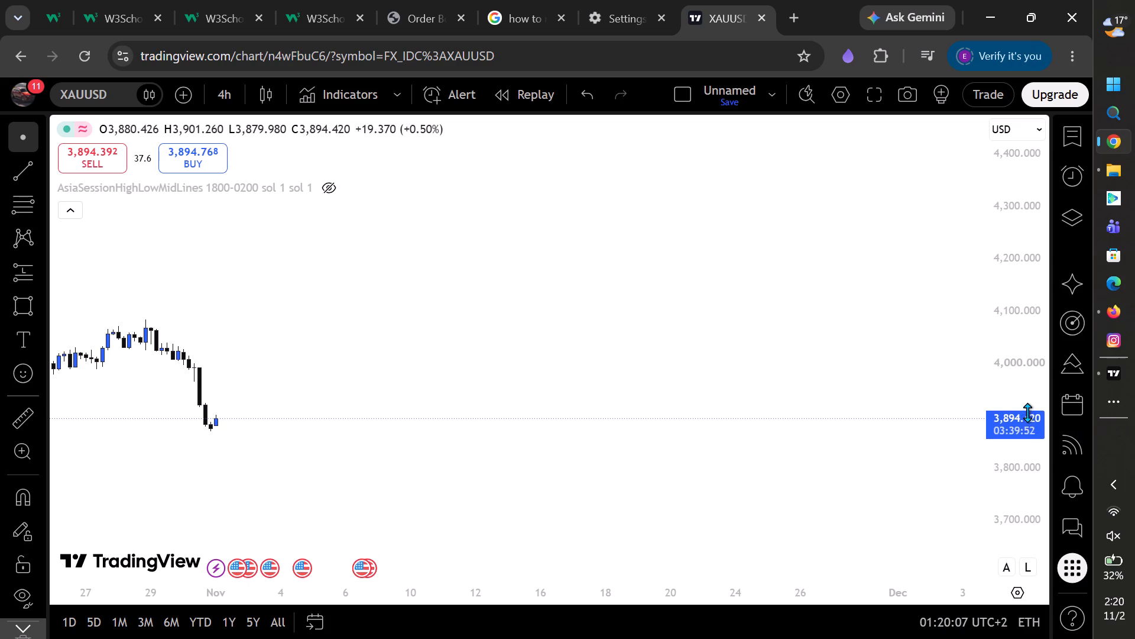
{"action": "scroll", "coordinate": [1027, 412], "scroll_direction": "up", "scroll_amount": 11}
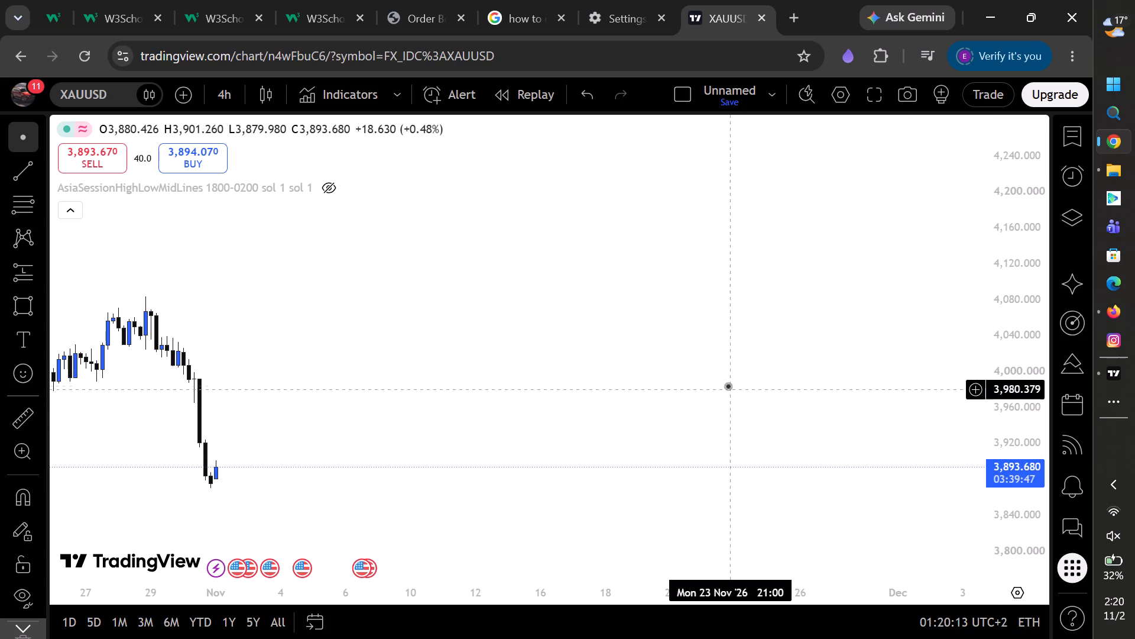
{"action": "left_click_drag", "start_coordinate": [728, 385], "coordinate": [819, 361]}
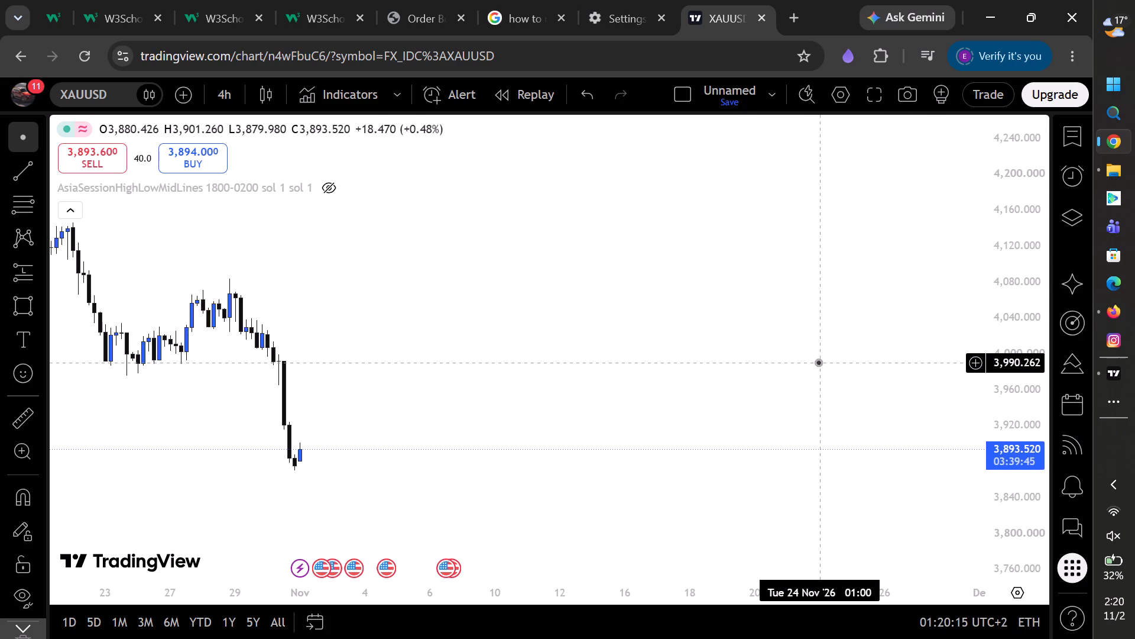
{"action": "left_click", "coordinate": [28, 298]}
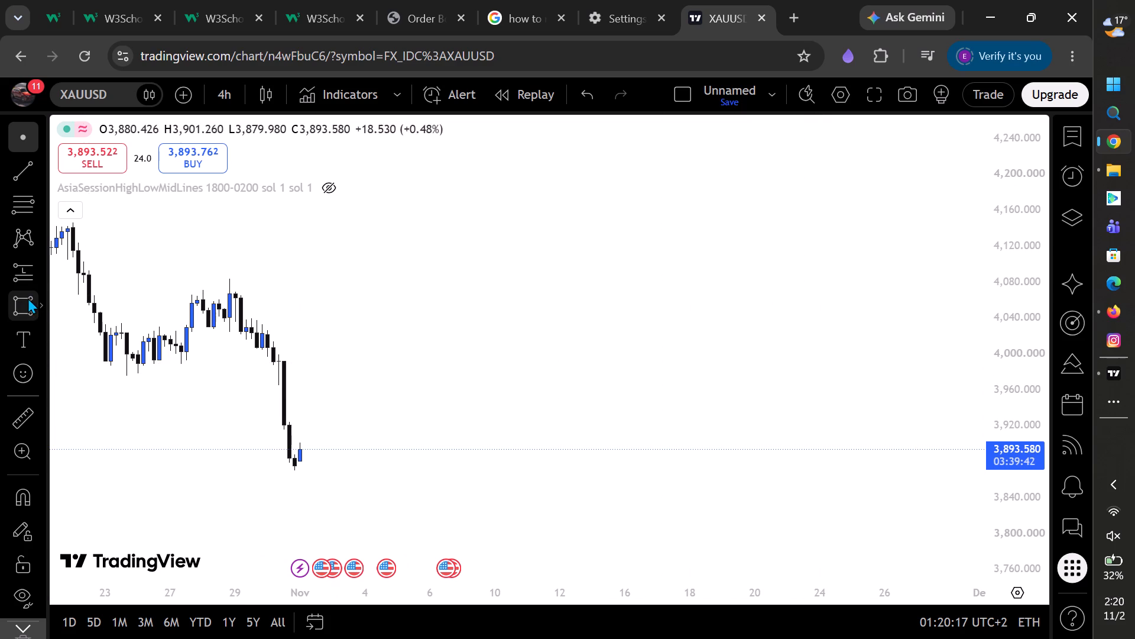
{"action": "left_click", "coordinate": [229, 330]}
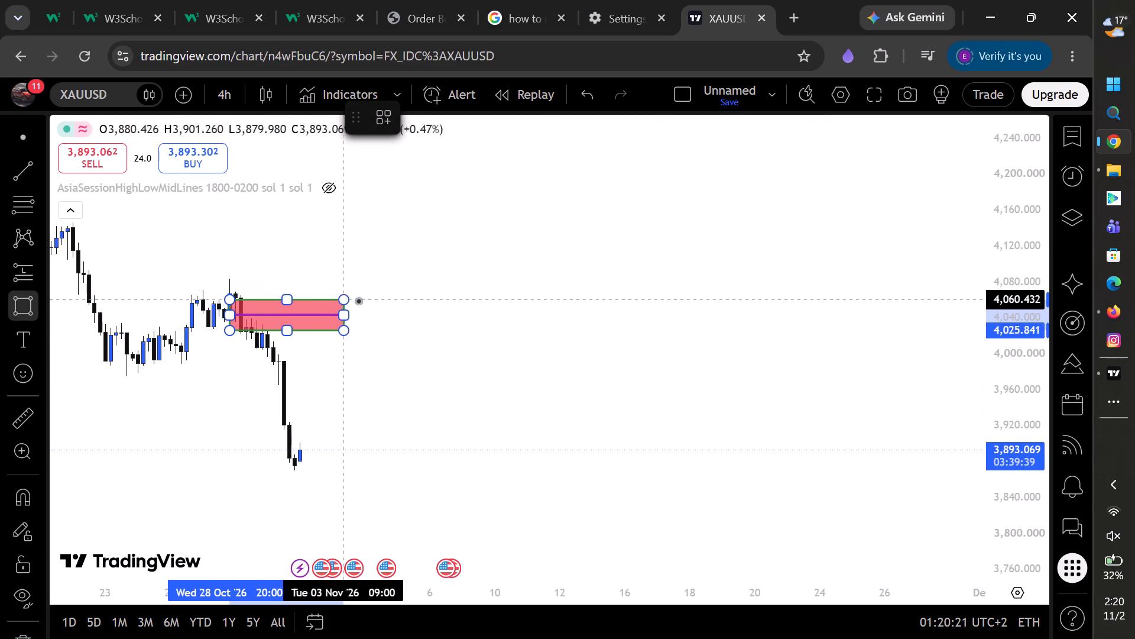
{"action": "left_click_drag", "start_coordinate": [401, 277], "coordinate": [421, 278]}
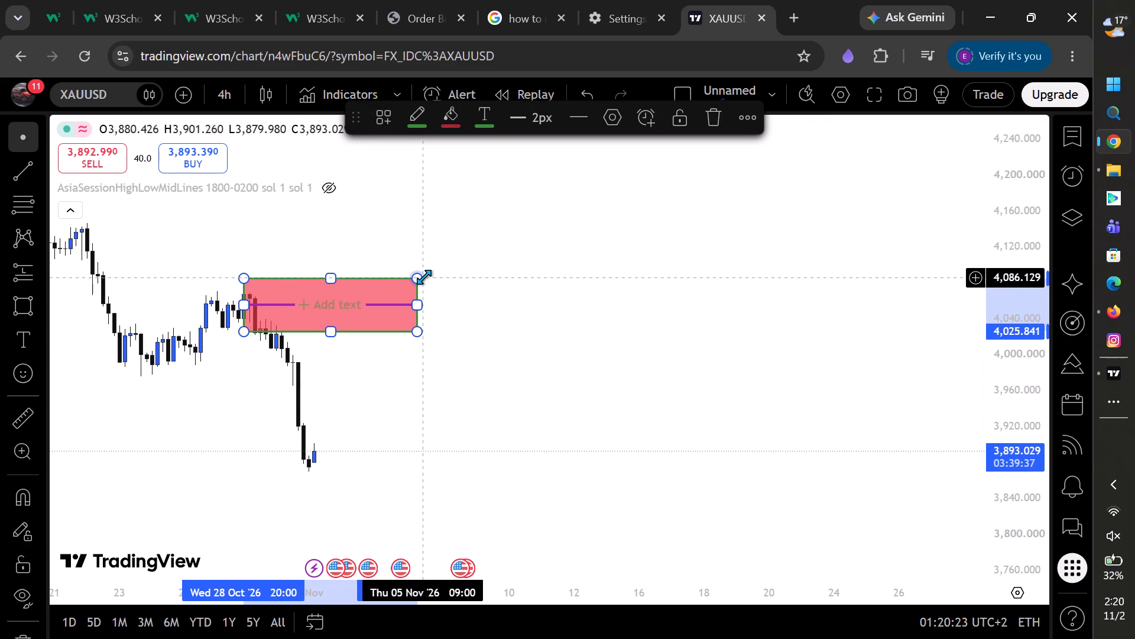
Extend the rectangle's right edge past the latest candles to mid-November and deselect it.
{"action": "left_click_drag", "start_coordinate": [415, 305], "coordinate": [635, 308]}
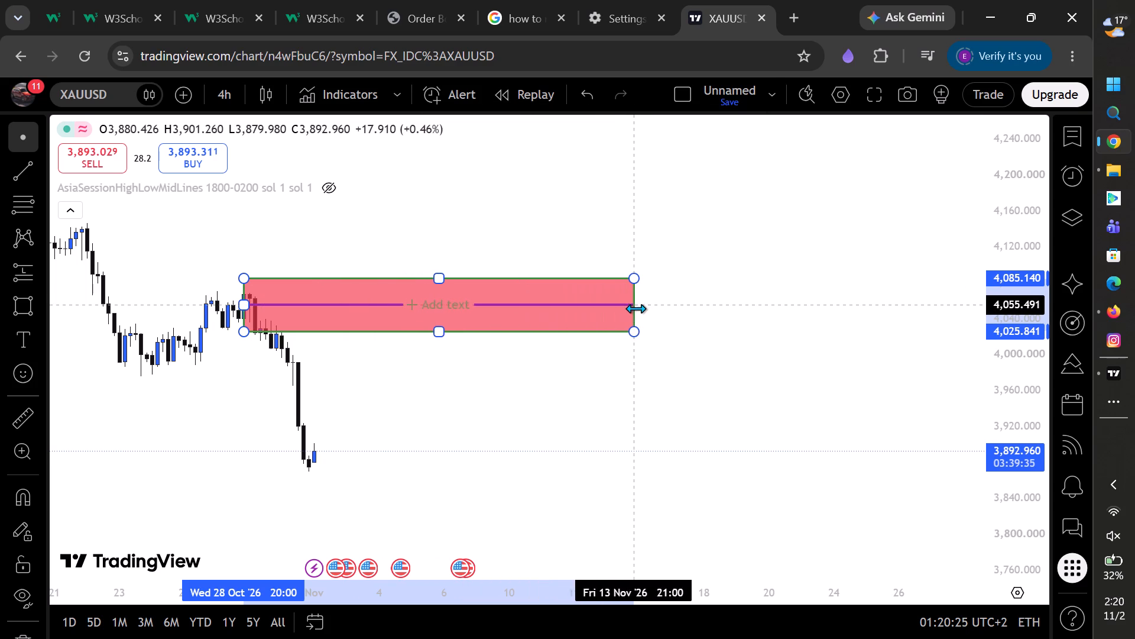
{"action": "left_click_drag", "start_coordinate": [635, 308], "coordinate": [654, 315]}
{"action": "left_click", "coordinate": [786, 421]}
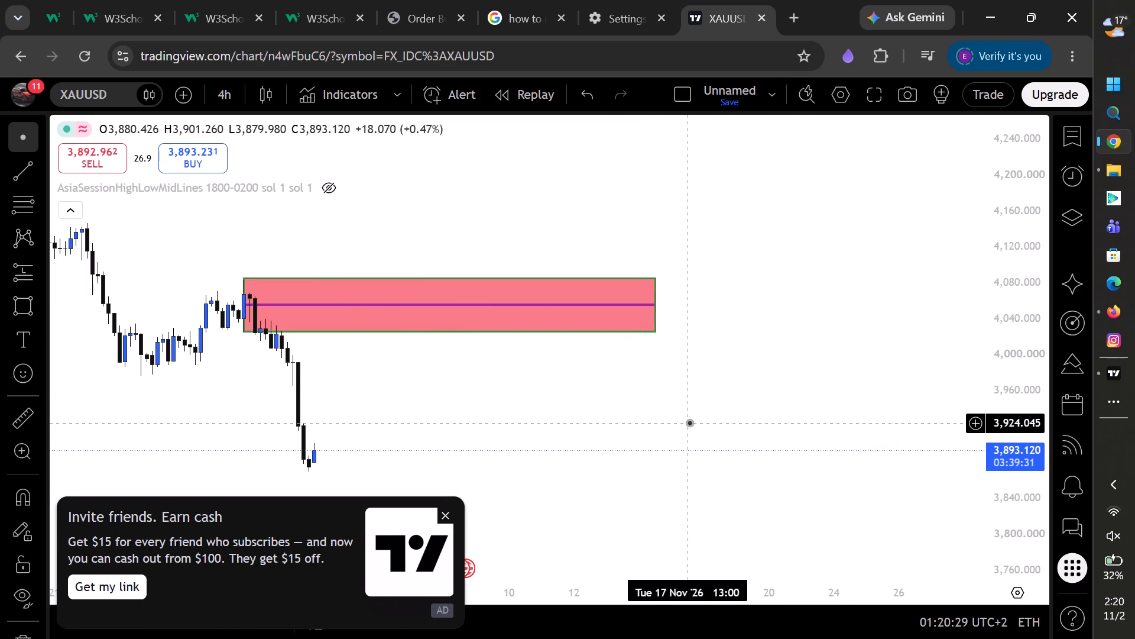
{"action": "scroll", "coordinate": [681, 434], "scroll_direction": "down", "scroll_amount": 1}
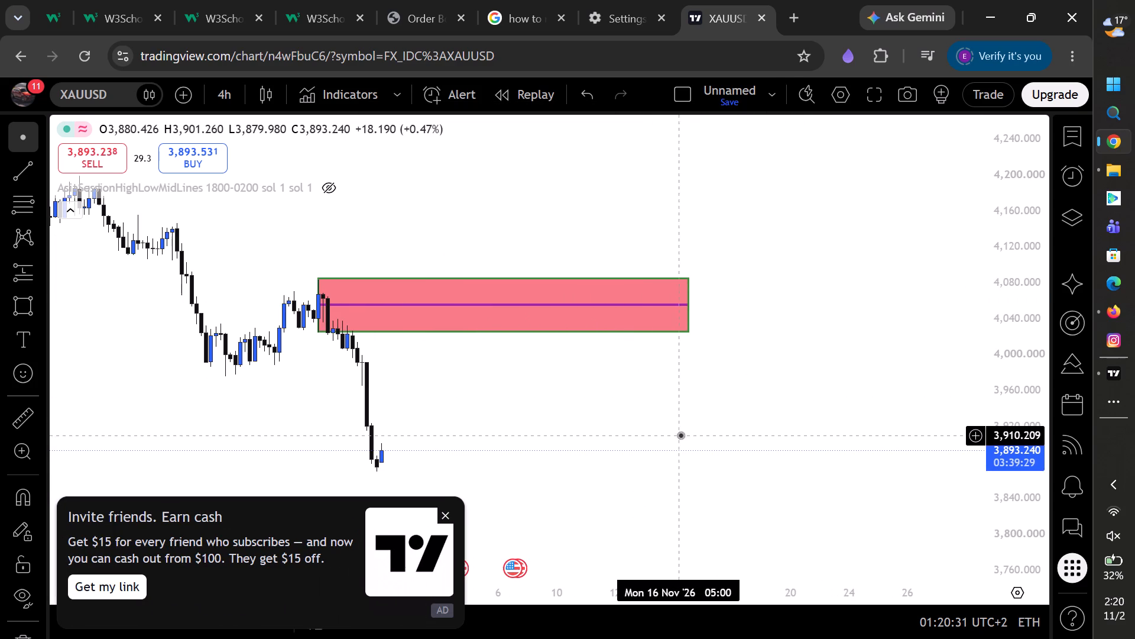
Minimize Chrome, close the TradingView desktop app, and relaunch it from its desktop shortcut.
{"action": "left_click", "coordinate": [997, 19]}
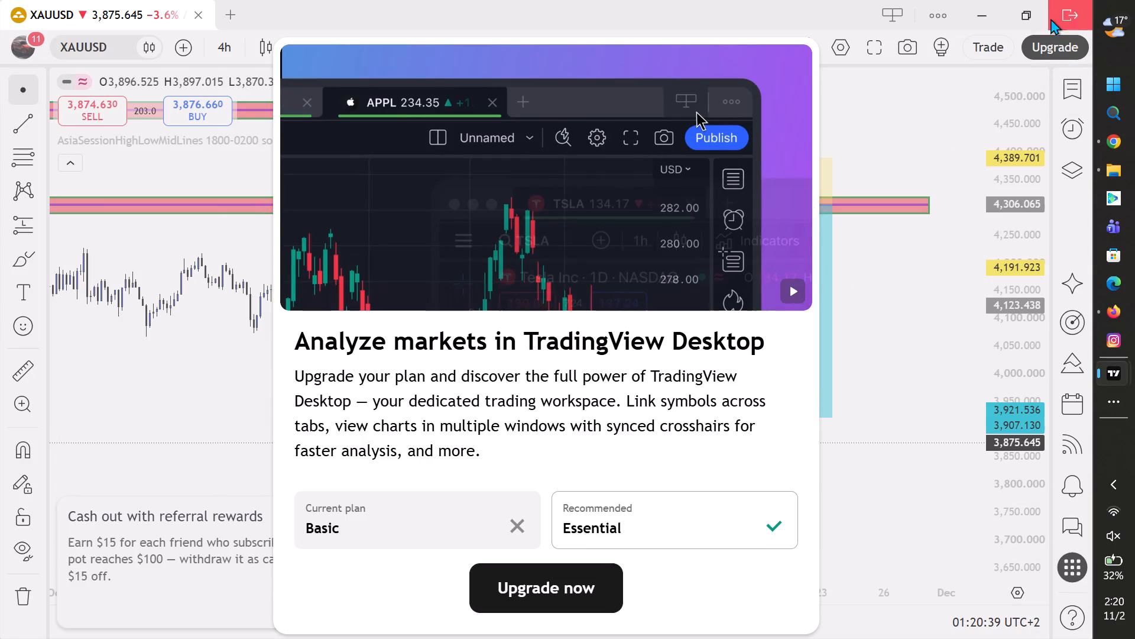
{"action": "left_click", "coordinate": [1087, 11]}
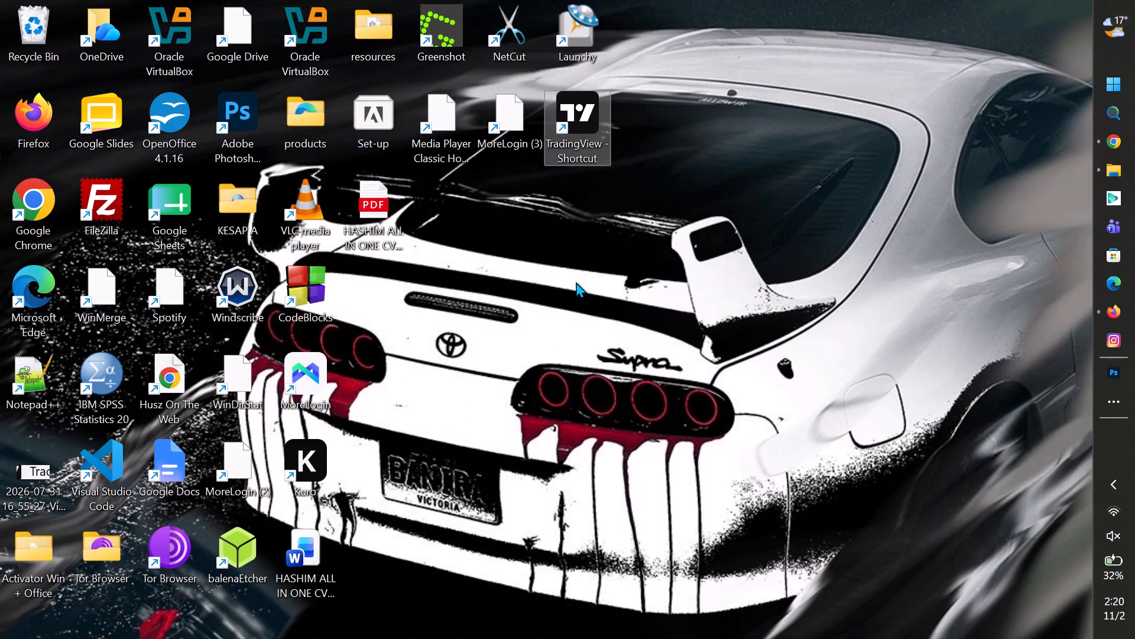
{"action": "left_click", "coordinate": [588, 127]}
{"action": "left_click", "coordinate": [588, 122]}
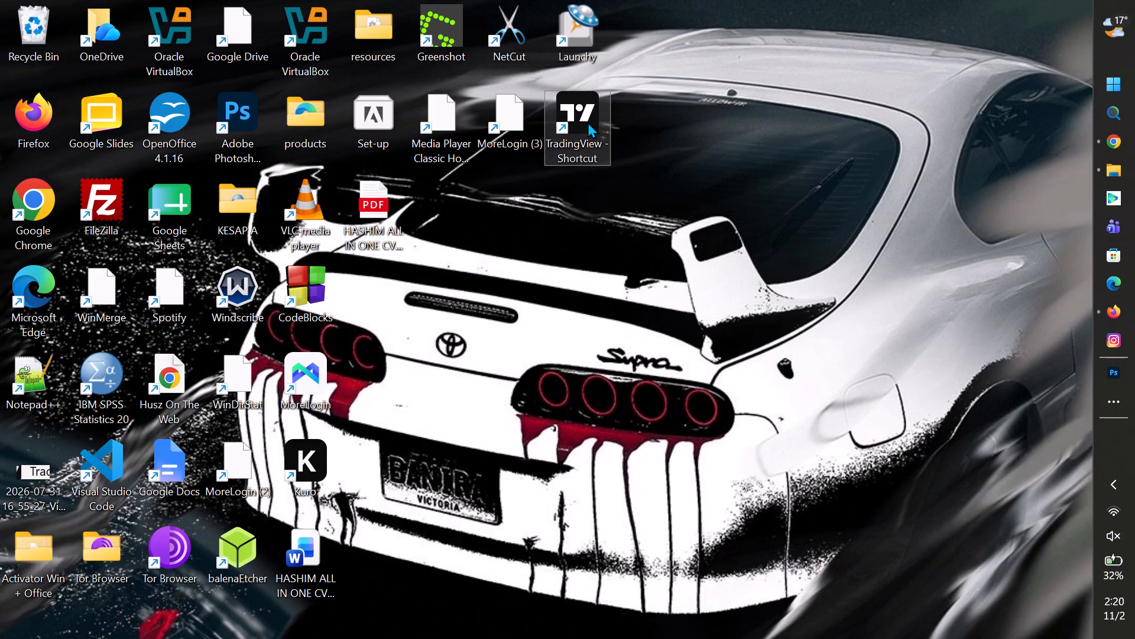
{"action": "left_click", "coordinate": [588, 122]}
{"action": "left_click", "coordinate": [588, 122]}
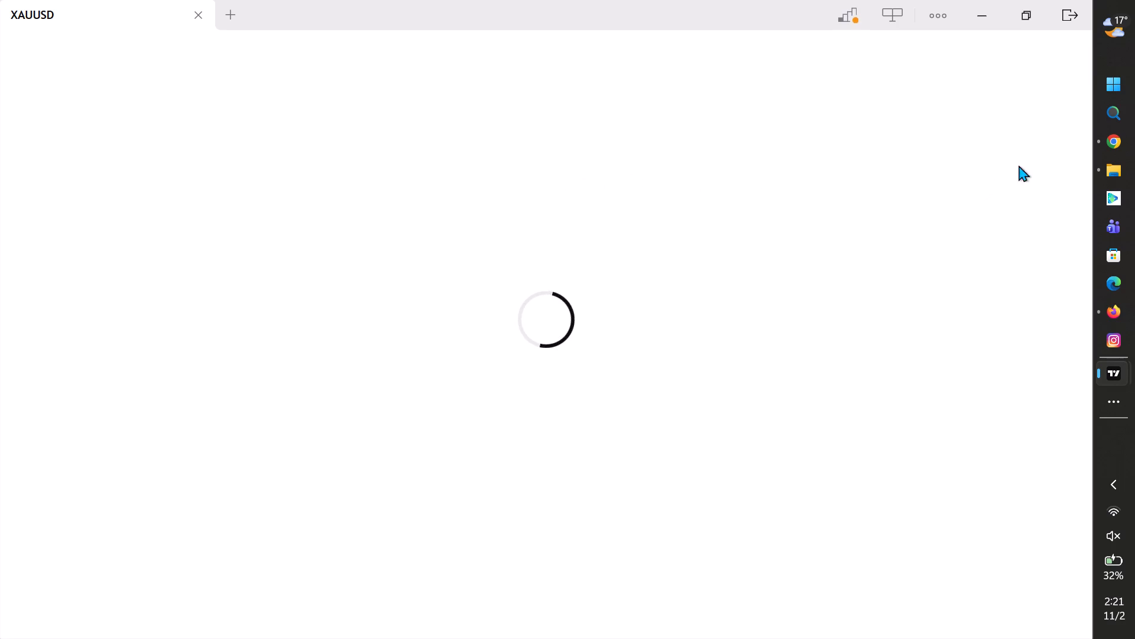
Switch back to the XAUUSD chart in Google Chrome.
{"action": "left_click", "coordinate": [1121, 134]}
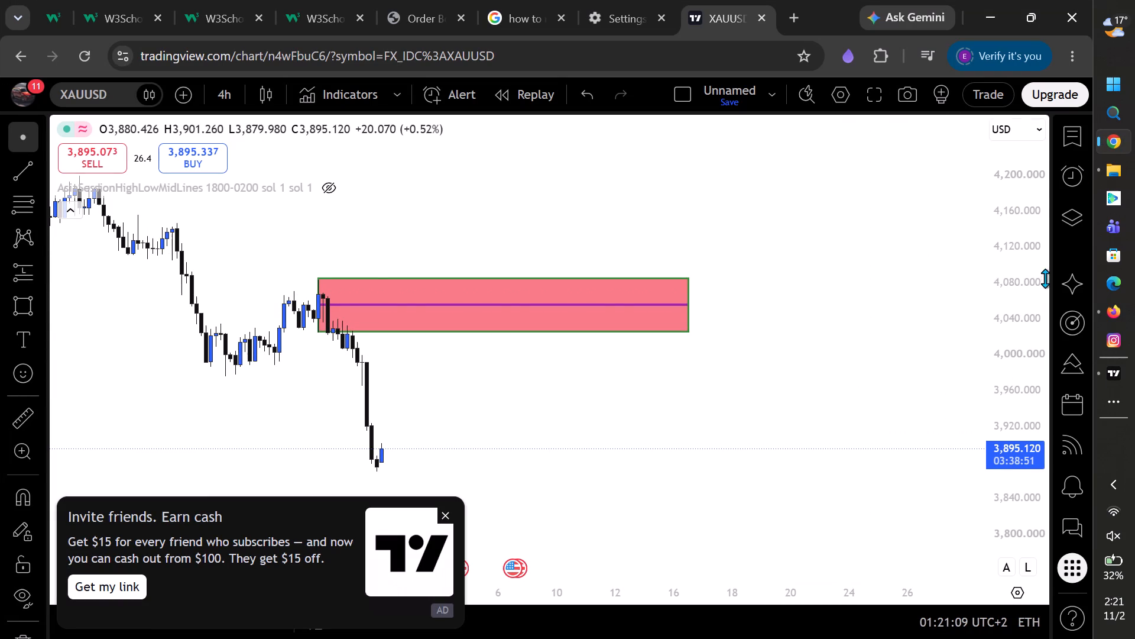
Draw a rectangle at the 19 October swing high from about 4,170 to 4,187 and extend its right edge to 19 November.
{"action": "scroll", "coordinate": [1011, 283], "scroll_direction": "down", "scroll_amount": 2}
{"action": "left_click_drag", "start_coordinate": [744, 241], "coordinate": [763, 233]}
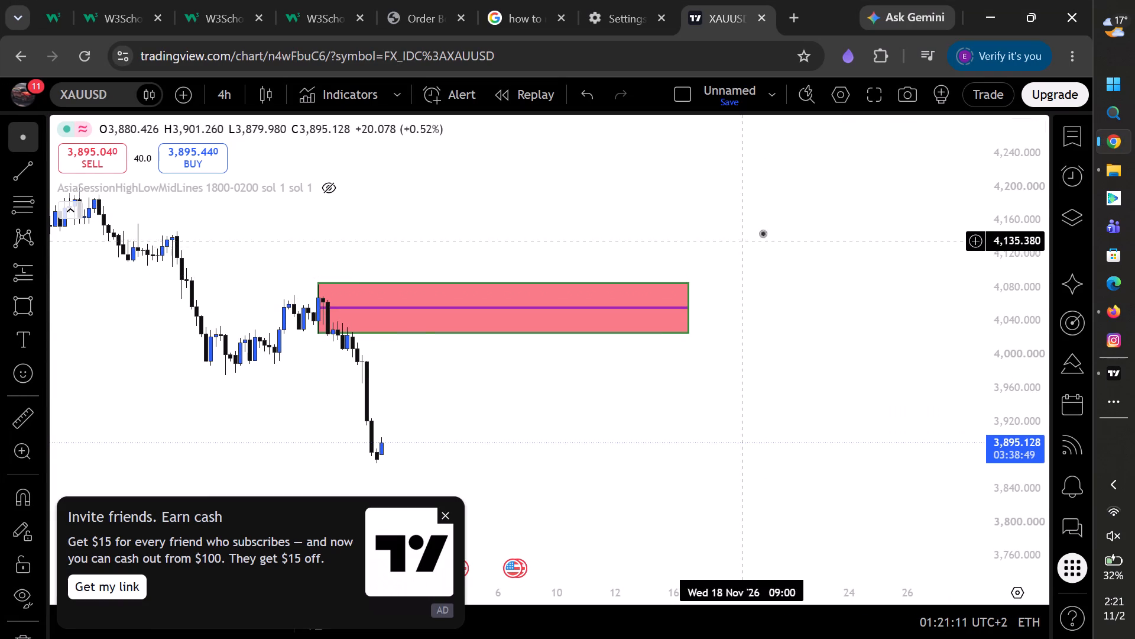
{"action": "left_click_drag", "start_coordinate": [763, 233], "coordinate": [955, 299]}
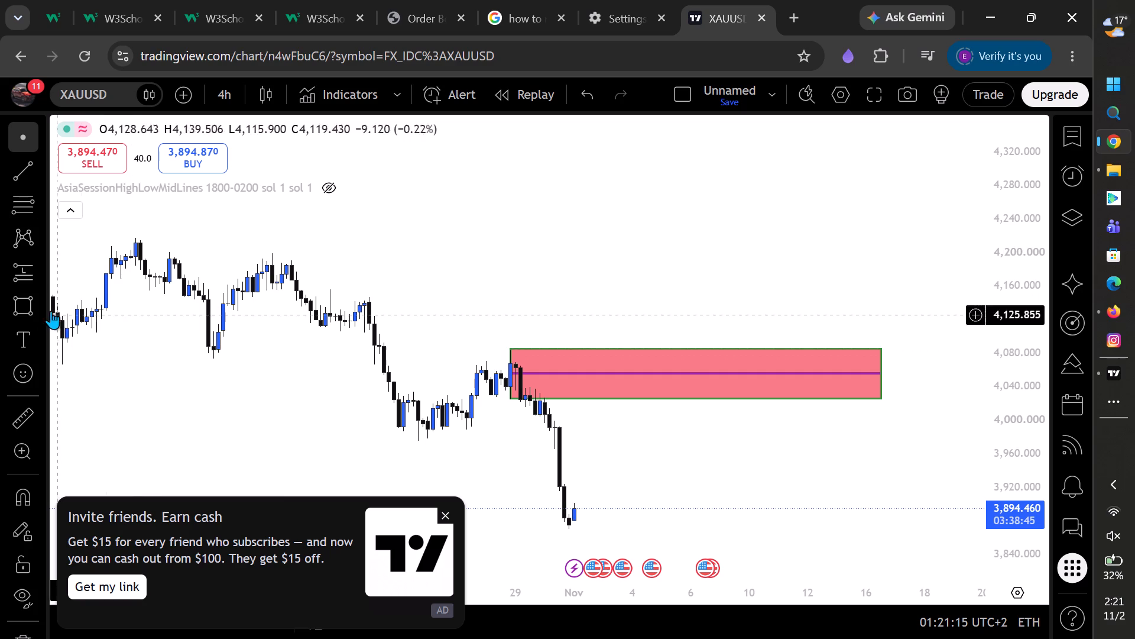
{"action": "left_click", "coordinate": [26, 308]}
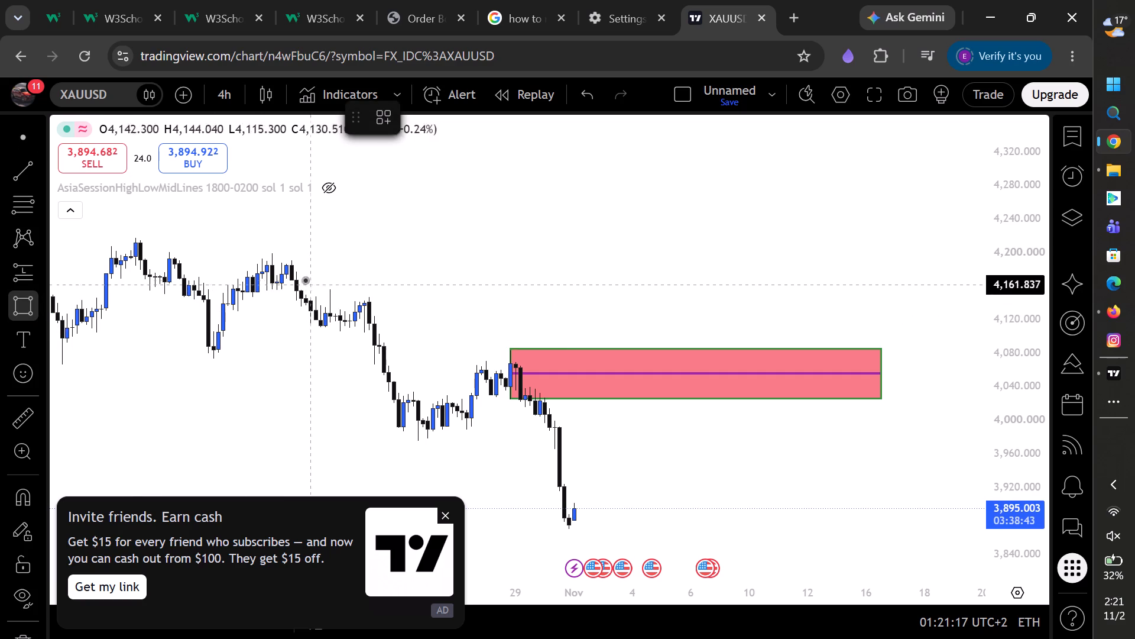
{"action": "left_click", "coordinate": [285, 277]}
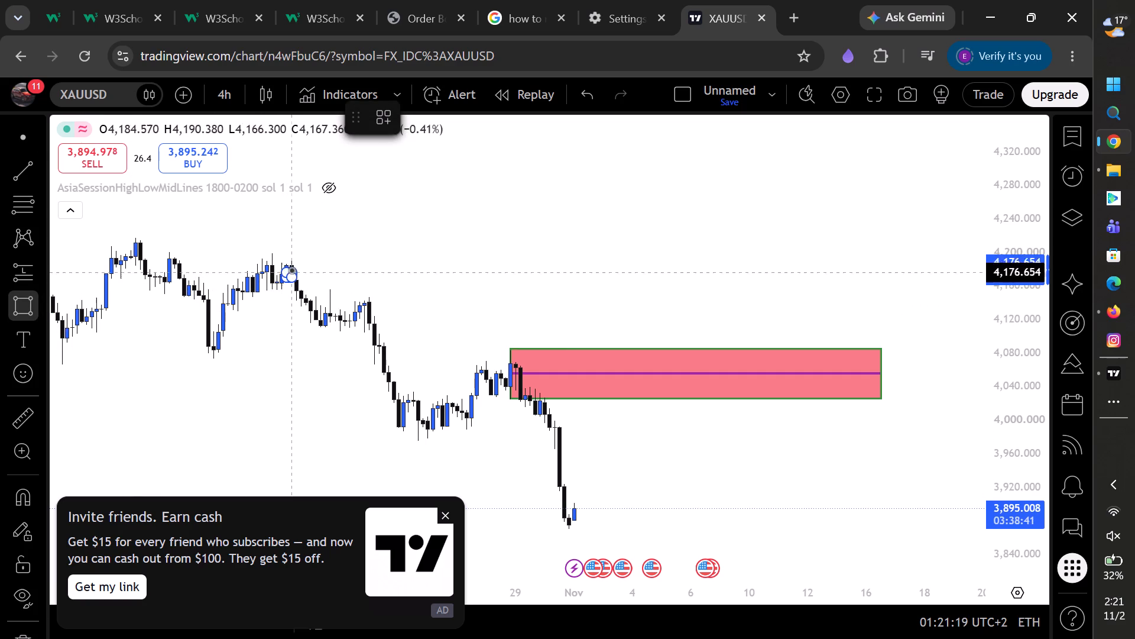
{"action": "left_click", "coordinate": [285, 263]}
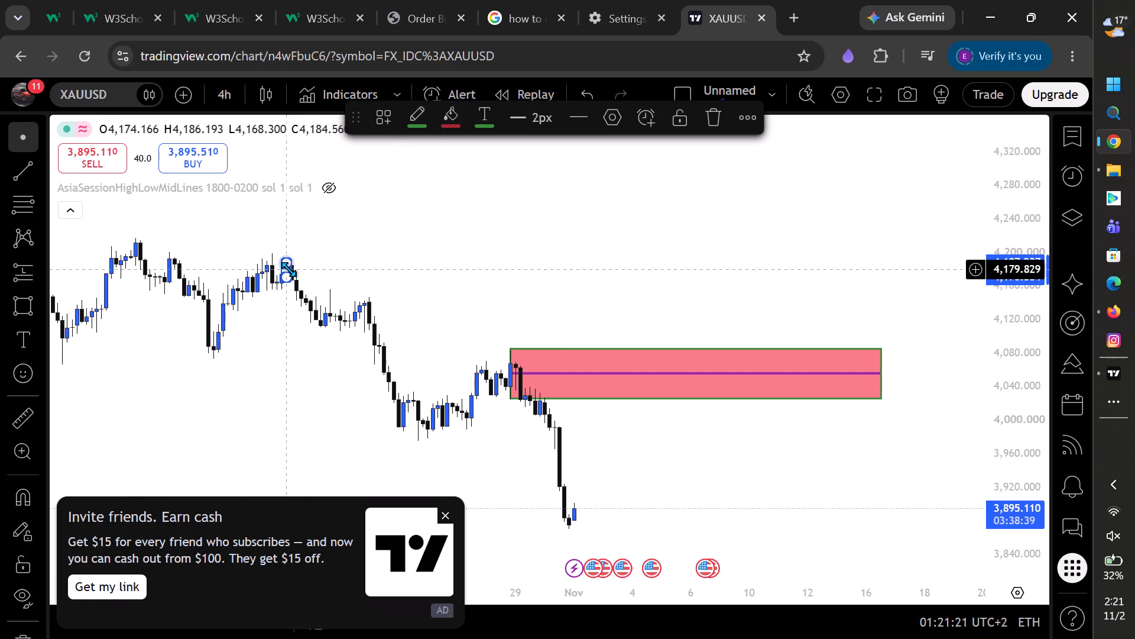
{"action": "left_click_drag", "start_coordinate": [291, 270], "coordinate": [347, 275]}
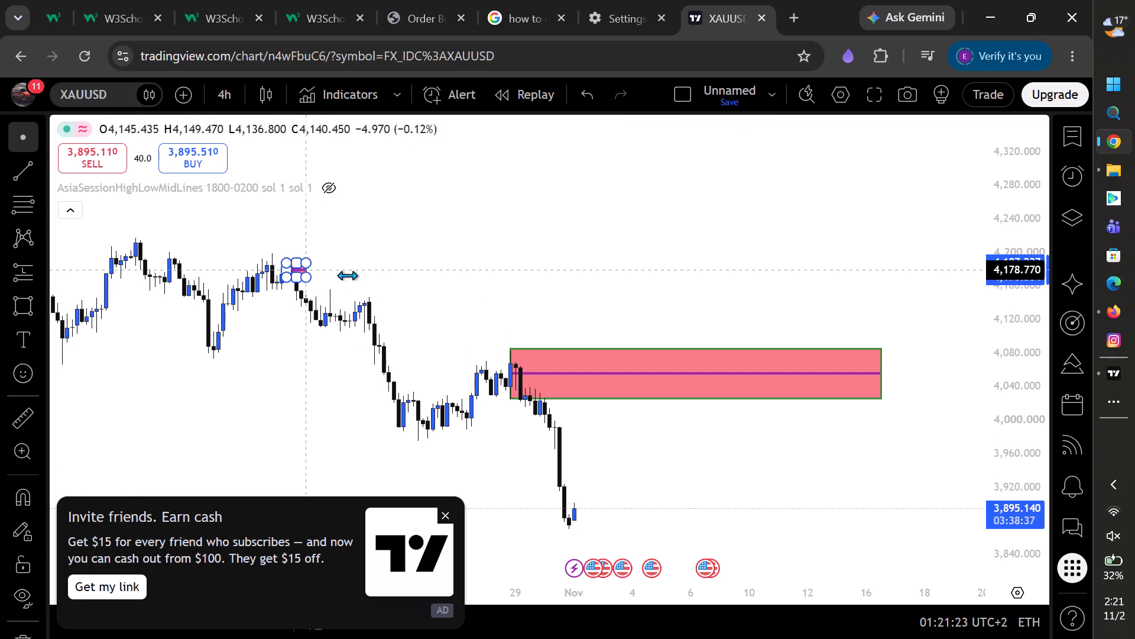
{"action": "left_click_drag", "start_coordinate": [347, 275], "coordinate": [958, 301]}
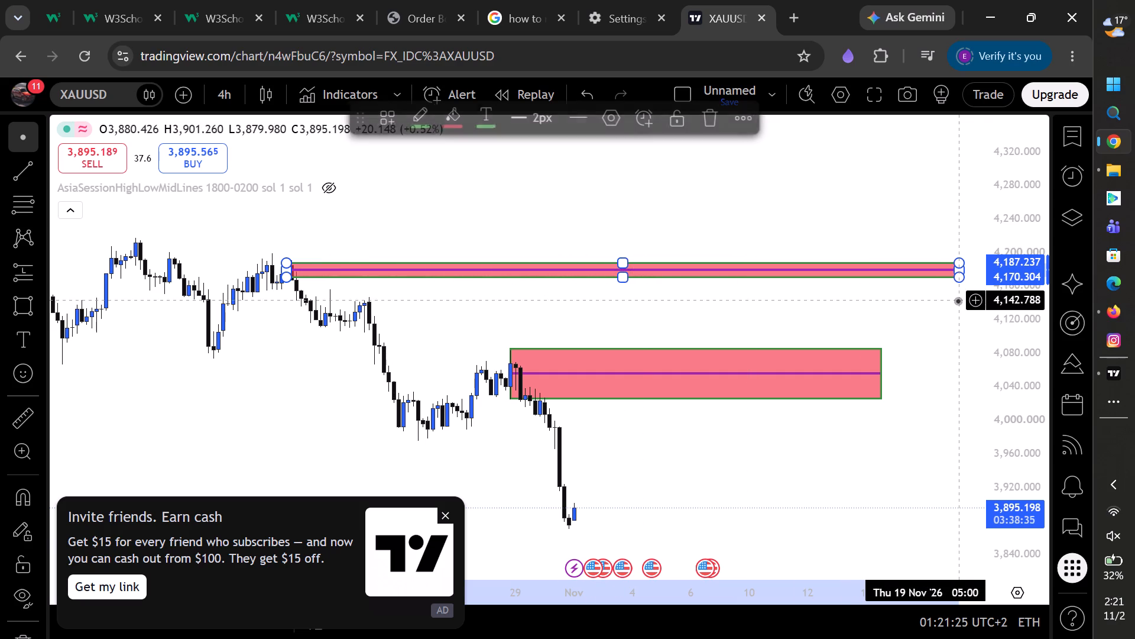
{"action": "left_click", "coordinate": [941, 346]}
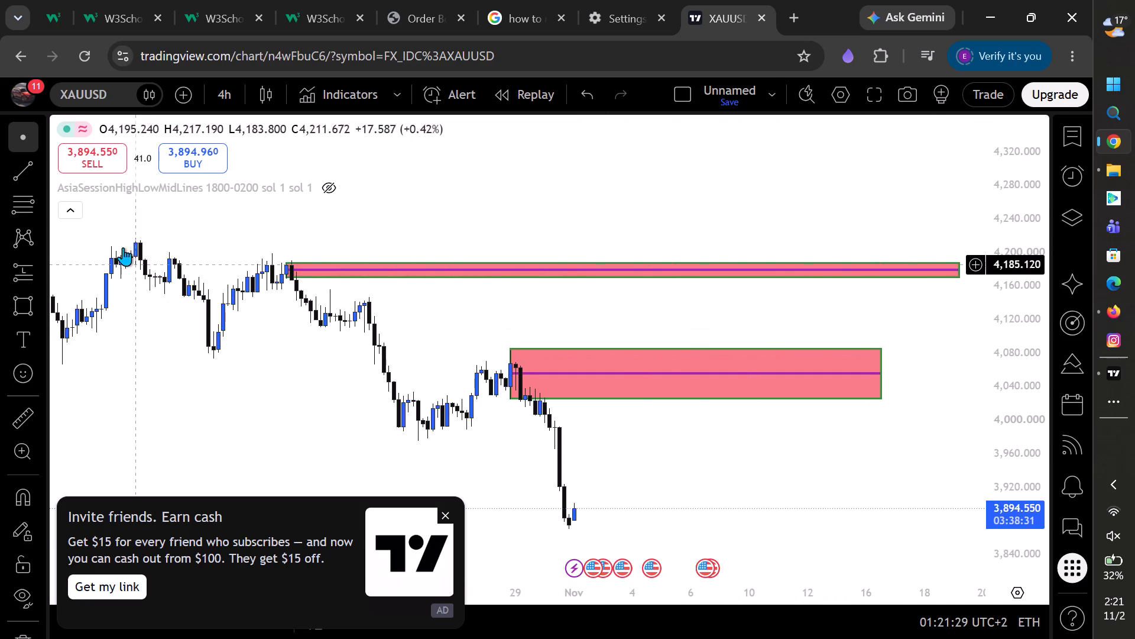
Draw a rectangle at the 22 October swing high from about 4,107 to 4,144 and extend its right edge to about 20 November.
{"action": "left_click", "coordinate": [21, 296]}
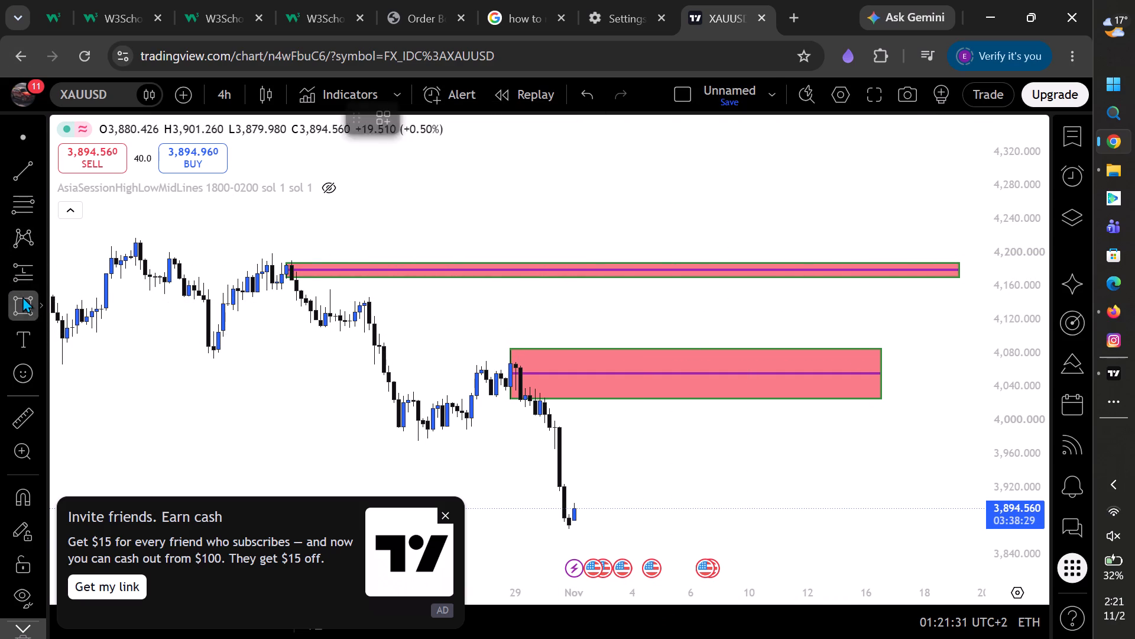
{"action": "left_click", "coordinate": [366, 330]}
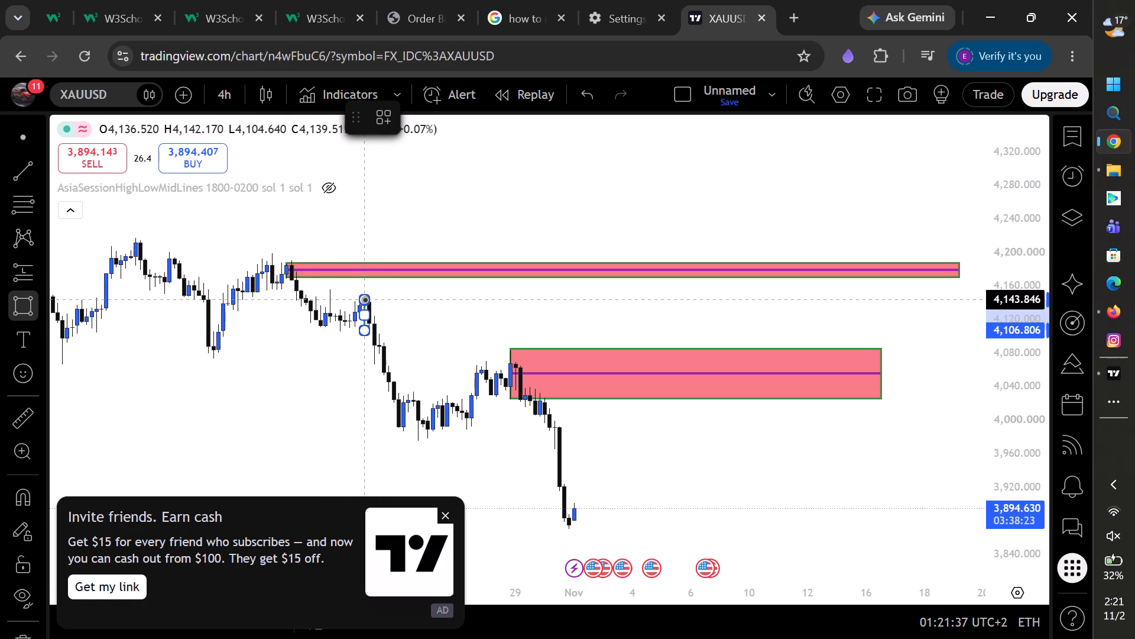
{"action": "left_click", "coordinate": [365, 299]}
{"action": "left_click_drag", "start_coordinate": [366, 313], "coordinate": [650, 322]}
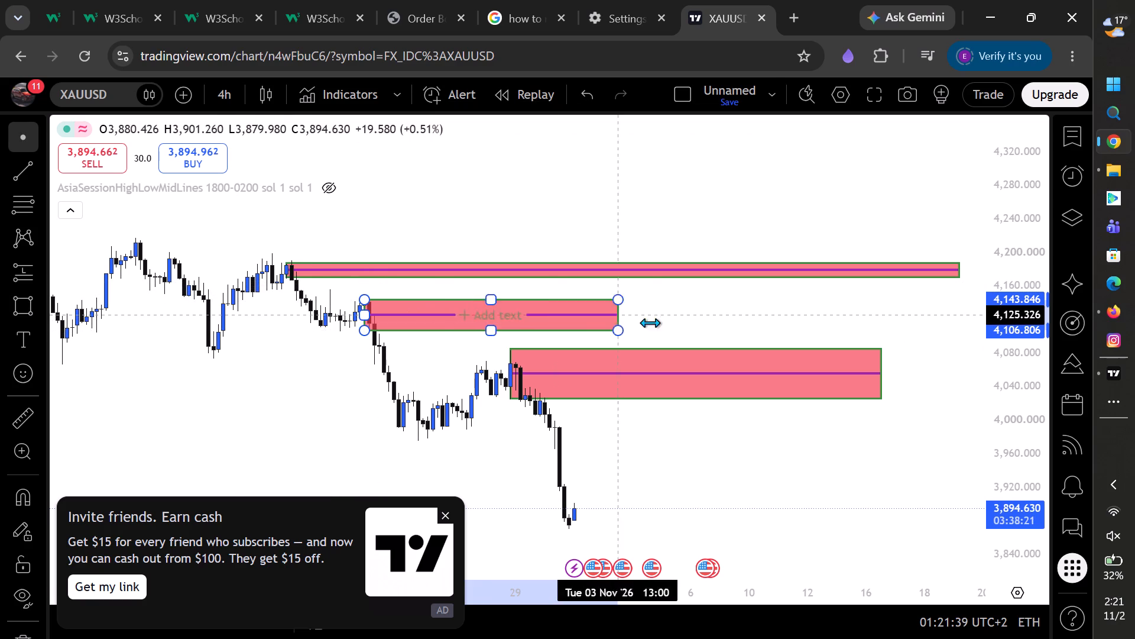
{"action": "left_click_drag", "start_coordinate": [650, 322], "coordinate": [1006, 321]}
{"action": "left_click", "coordinate": [897, 204]}
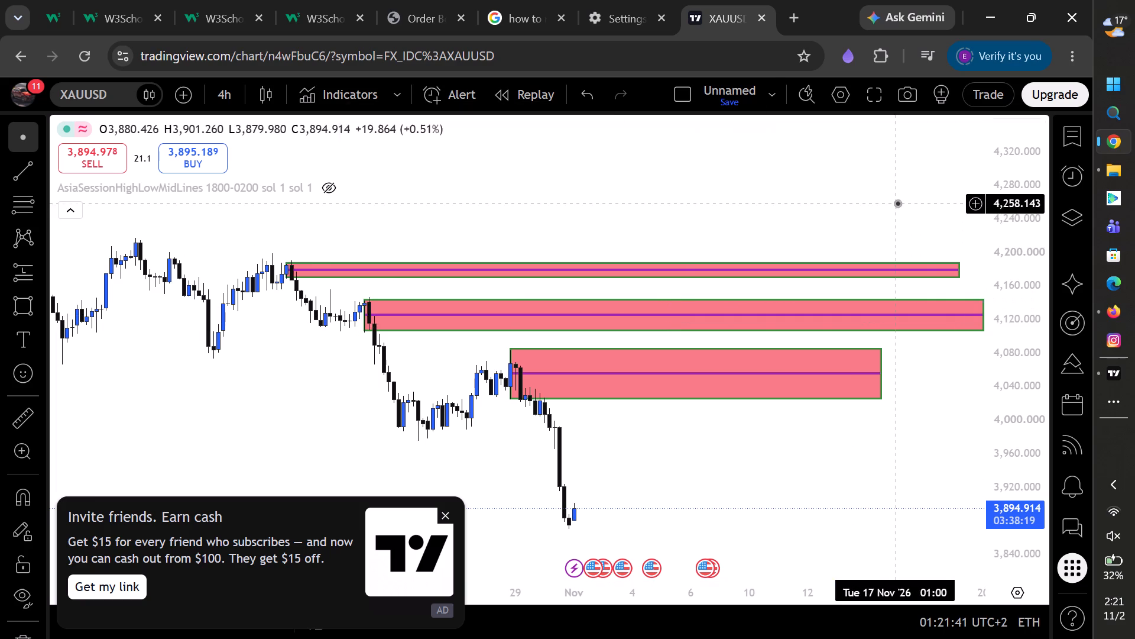
Dismiss the closed-connection notice and extend the uppermost rectangle's right edge to line up with the middle rectangle's.
{"action": "left_click_drag", "start_coordinate": [987, 428], "coordinate": [841, 436]}
{"action": "left_click_drag", "start_coordinate": [843, 457], "coordinate": [748, 452]}
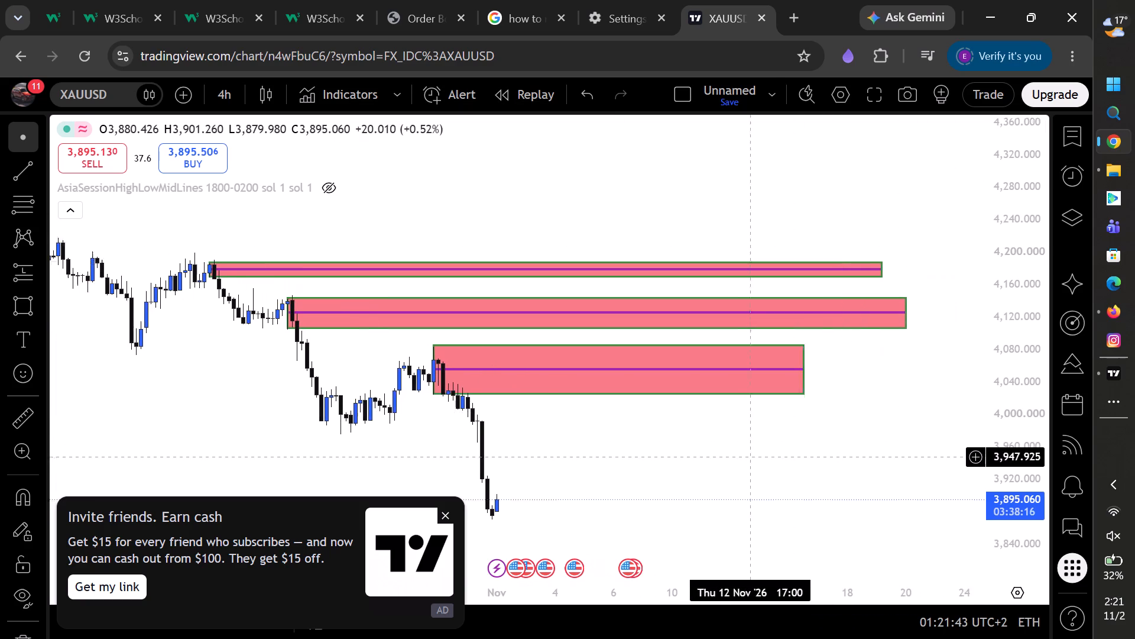
{"action": "left_click_drag", "start_coordinate": [748, 452], "coordinate": [732, 400]}
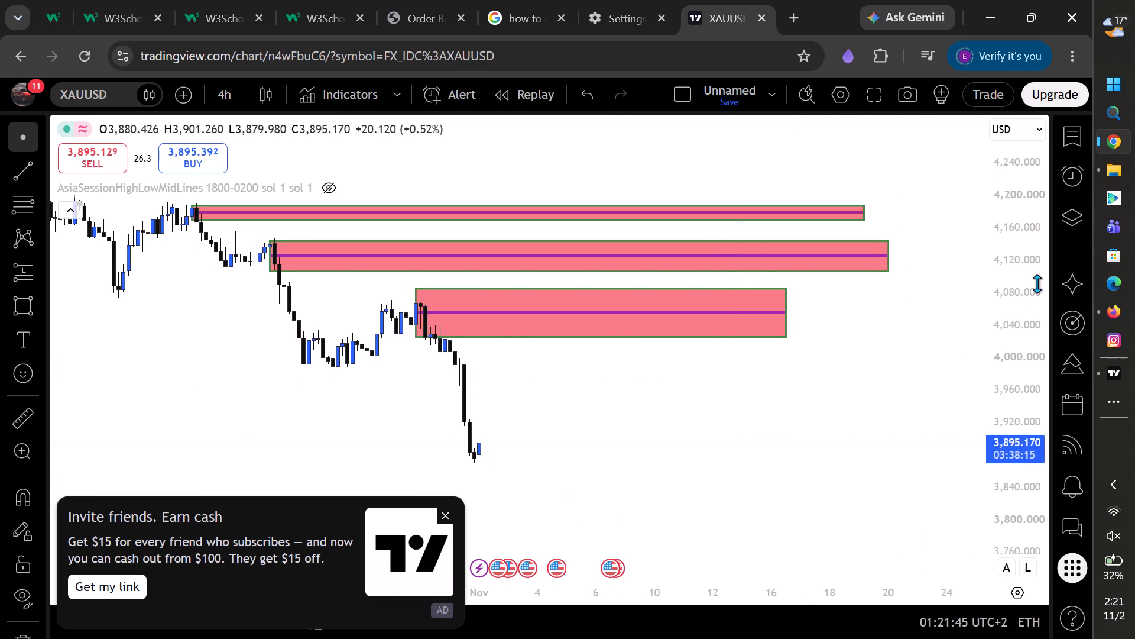
{"action": "scroll", "coordinate": [1036, 283], "scroll_direction": "down", "scroll_amount": 3}
{"action": "scroll", "coordinate": [836, 371], "scroll_direction": "down", "scroll_amount": 2}
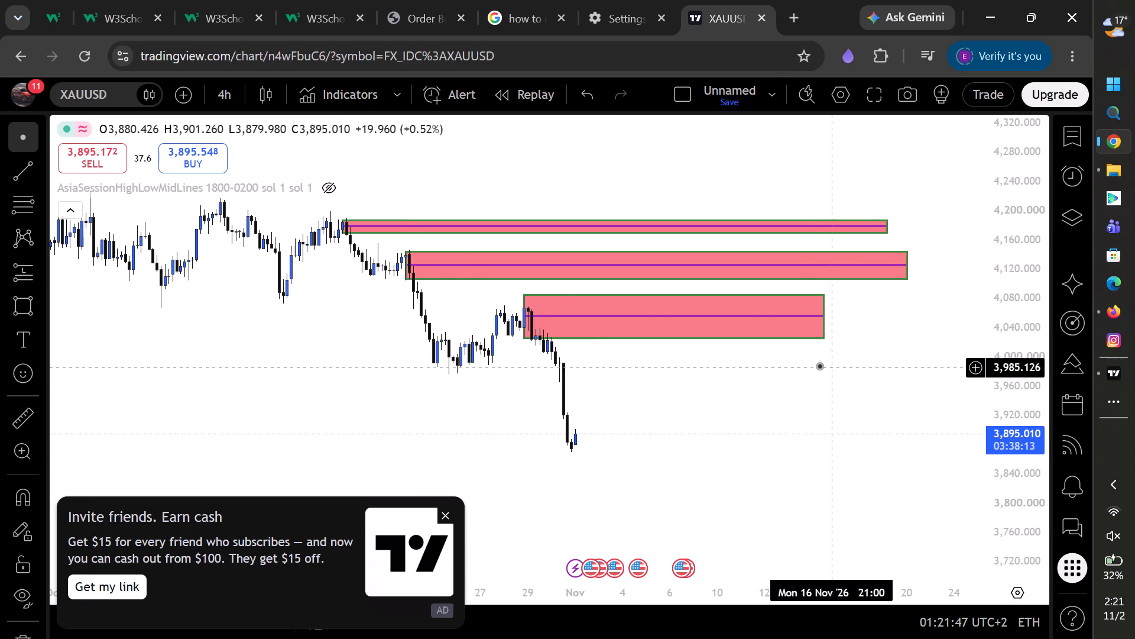
{"action": "scroll", "coordinate": [812, 378], "scroll_direction": "down", "scroll_amount": 1}
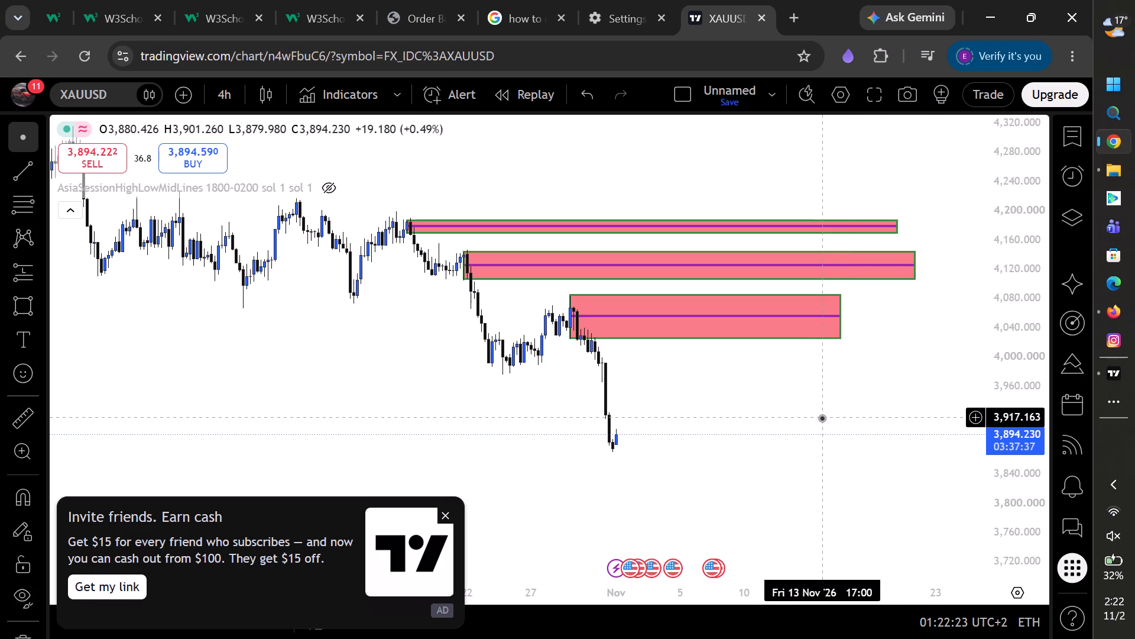
{"action": "left_click_drag", "start_coordinate": [822, 418], "coordinate": [718, 392]}
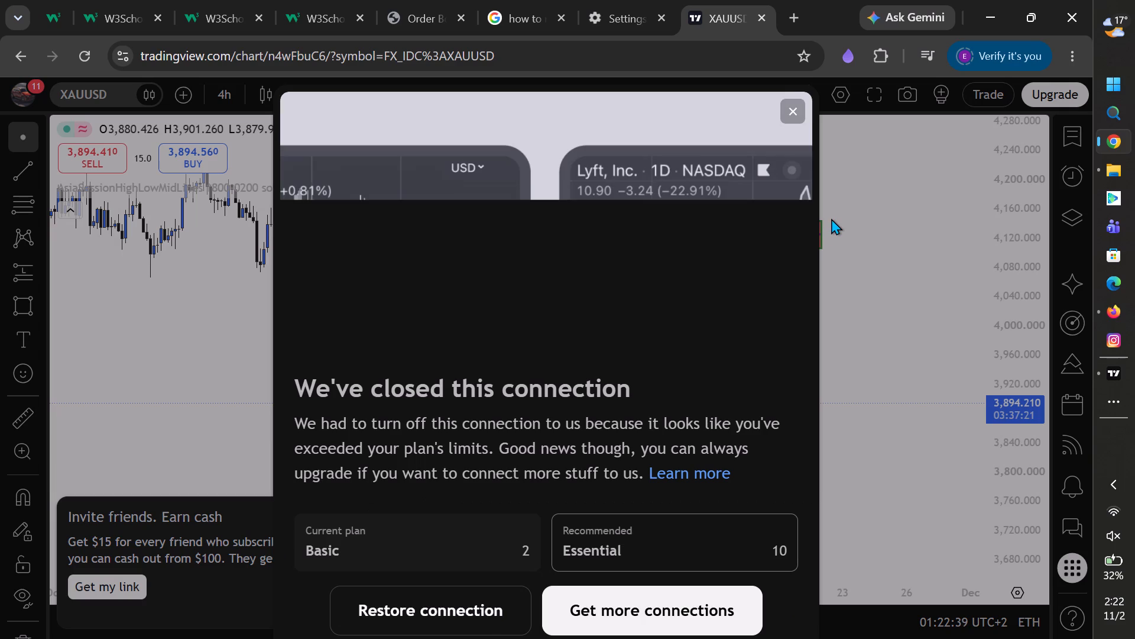
{"action": "left_click", "coordinate": [787, 108]}
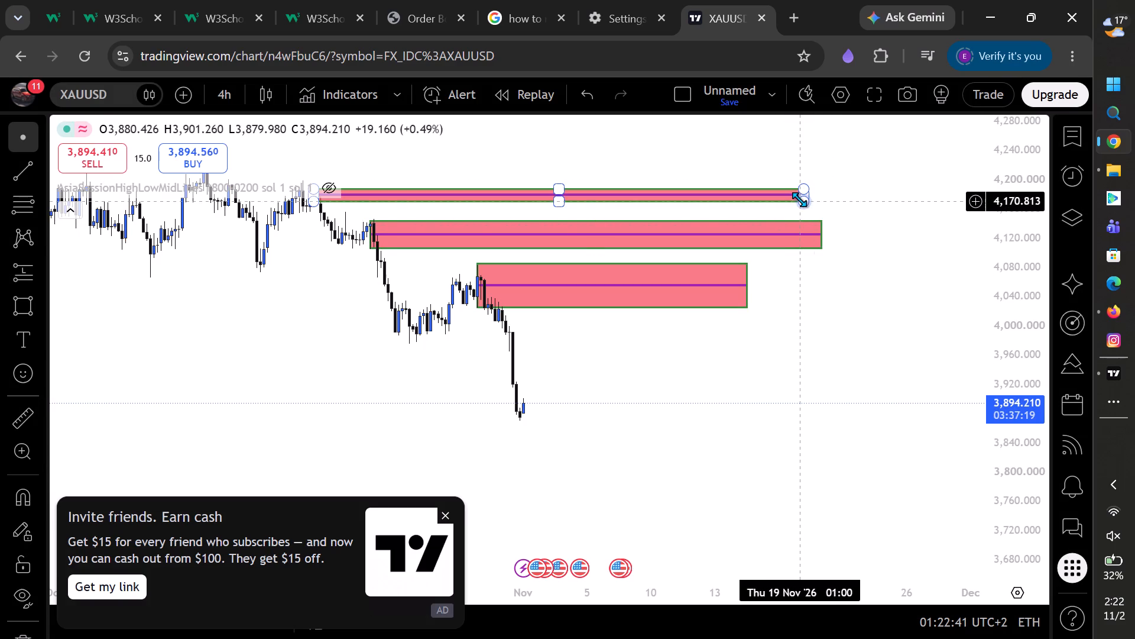
{"action": "left_click_drag", "start_coordinate": [803, 196], "coordinate": [813, 198]}
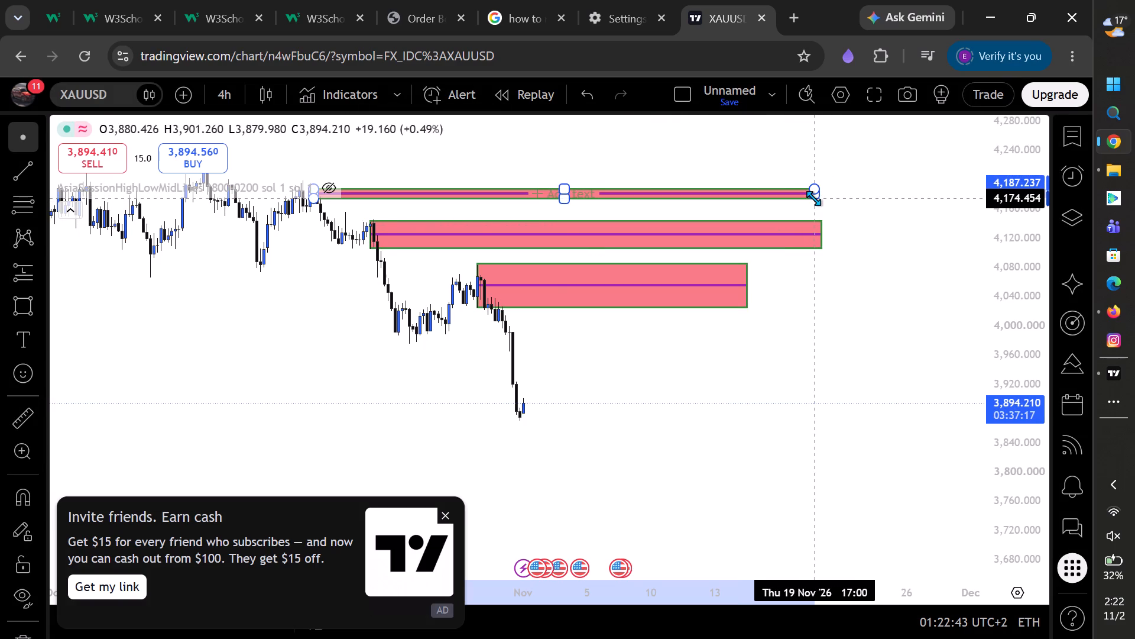
{"action": "left_click_drag", "start_coordinate": [813, 198], "coordinate": [821, 201]}
{"action": "left_click", "coordinate": [854, 224]}
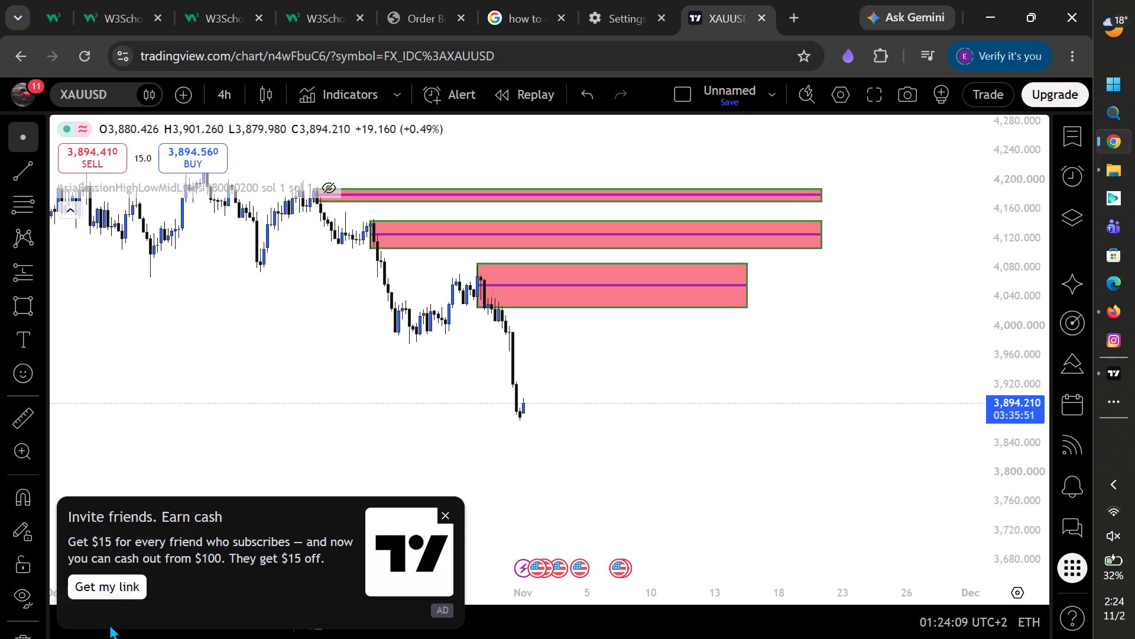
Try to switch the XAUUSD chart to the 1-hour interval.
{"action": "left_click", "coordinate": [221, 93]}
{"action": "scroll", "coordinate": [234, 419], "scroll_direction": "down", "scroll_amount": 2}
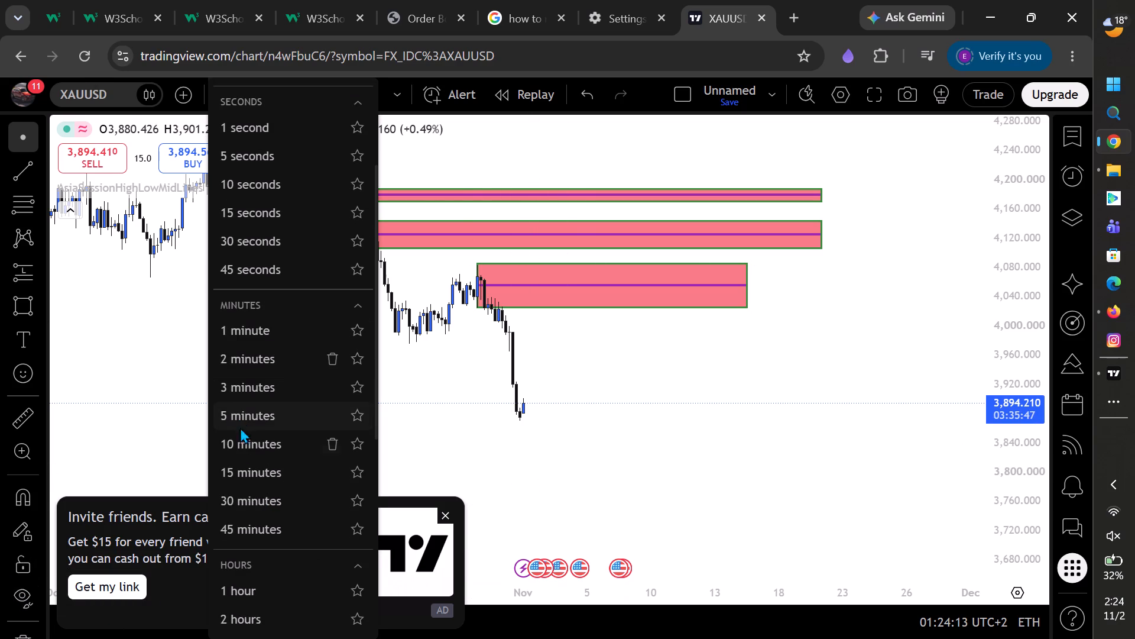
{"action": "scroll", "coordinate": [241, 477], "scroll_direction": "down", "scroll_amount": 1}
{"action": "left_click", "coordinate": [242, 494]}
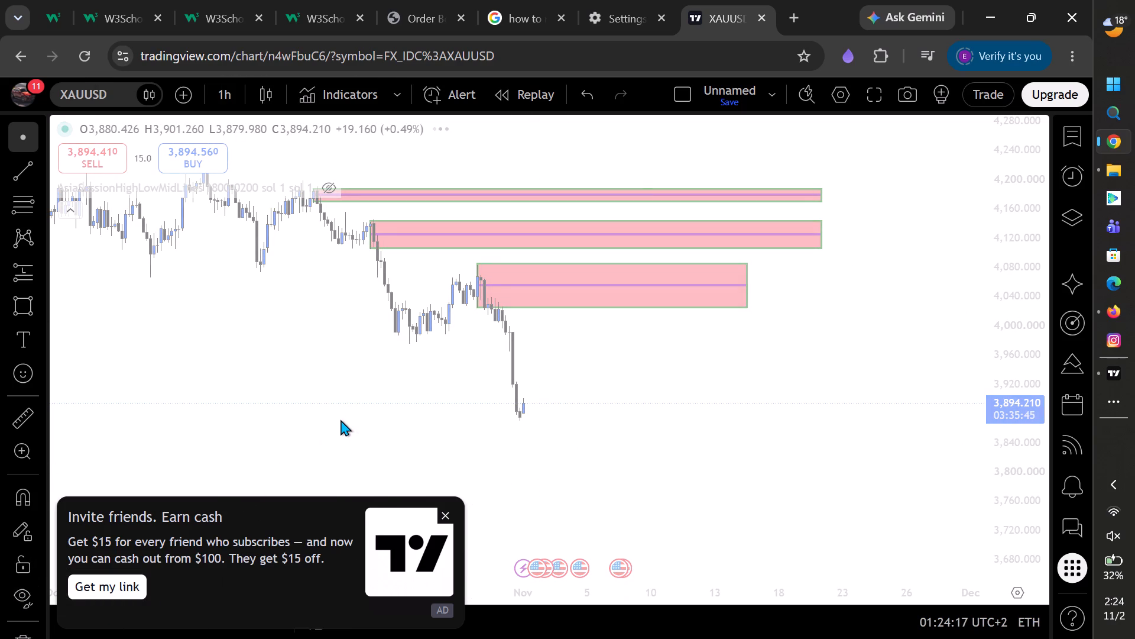
Close the friend-referral advert covering the chart.
{"action": "left_click", "coordinate": [444, 511]}
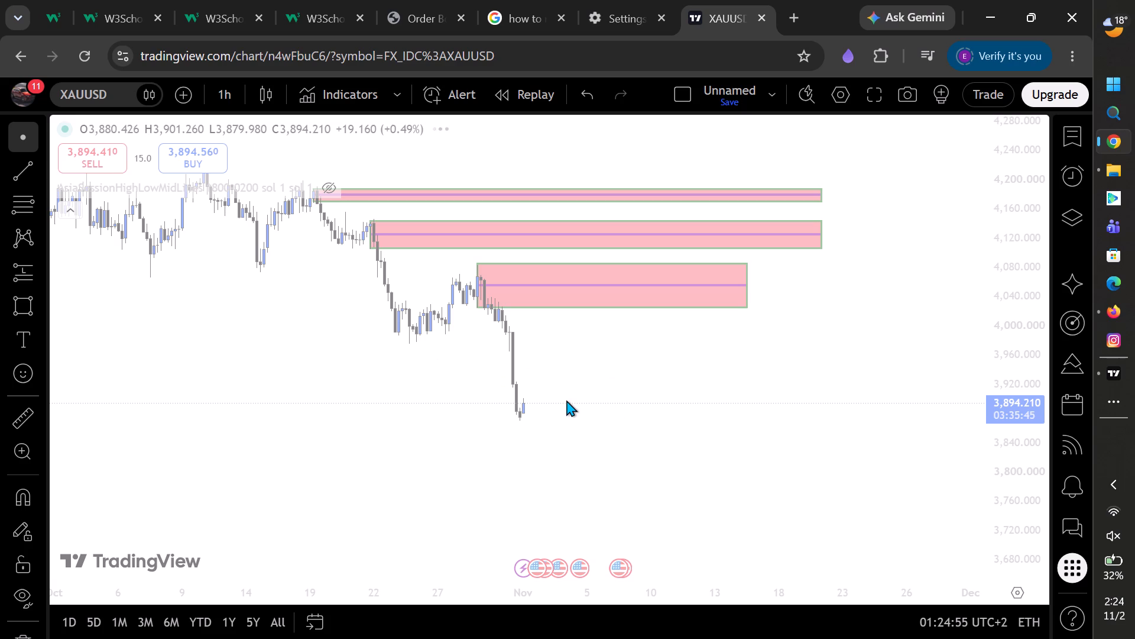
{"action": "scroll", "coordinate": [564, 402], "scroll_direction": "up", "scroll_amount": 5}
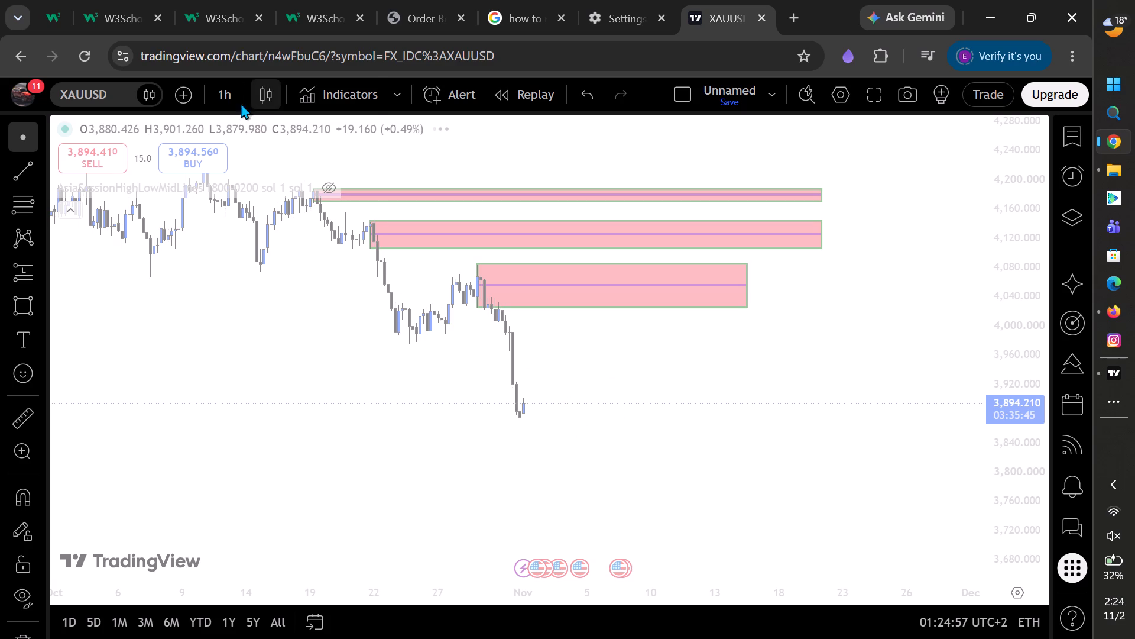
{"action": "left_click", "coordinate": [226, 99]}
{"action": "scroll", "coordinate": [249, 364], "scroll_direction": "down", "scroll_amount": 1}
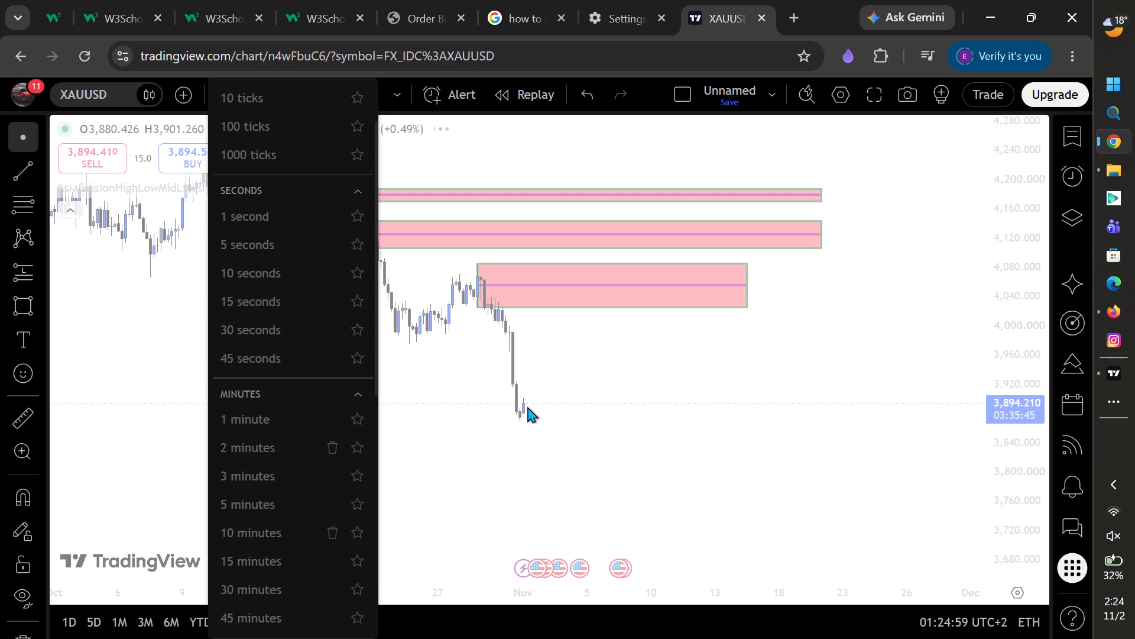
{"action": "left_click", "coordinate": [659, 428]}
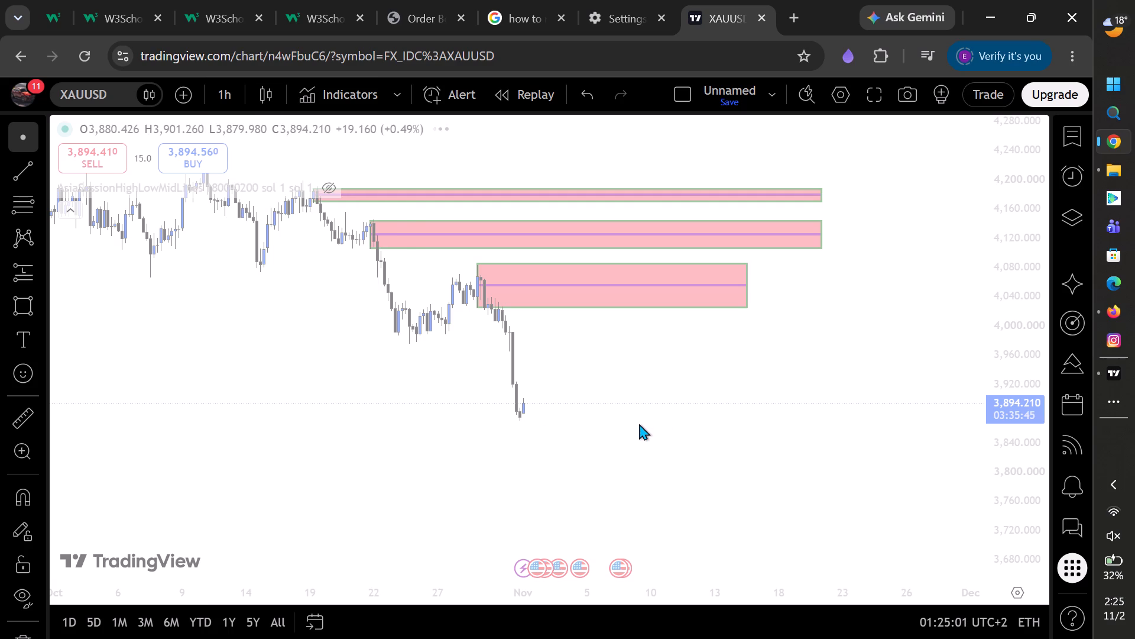
Reload the XAUUSD chart page and accept the unsaved-changes prompt.
{"action": "key", "text": "ctrl+r"}
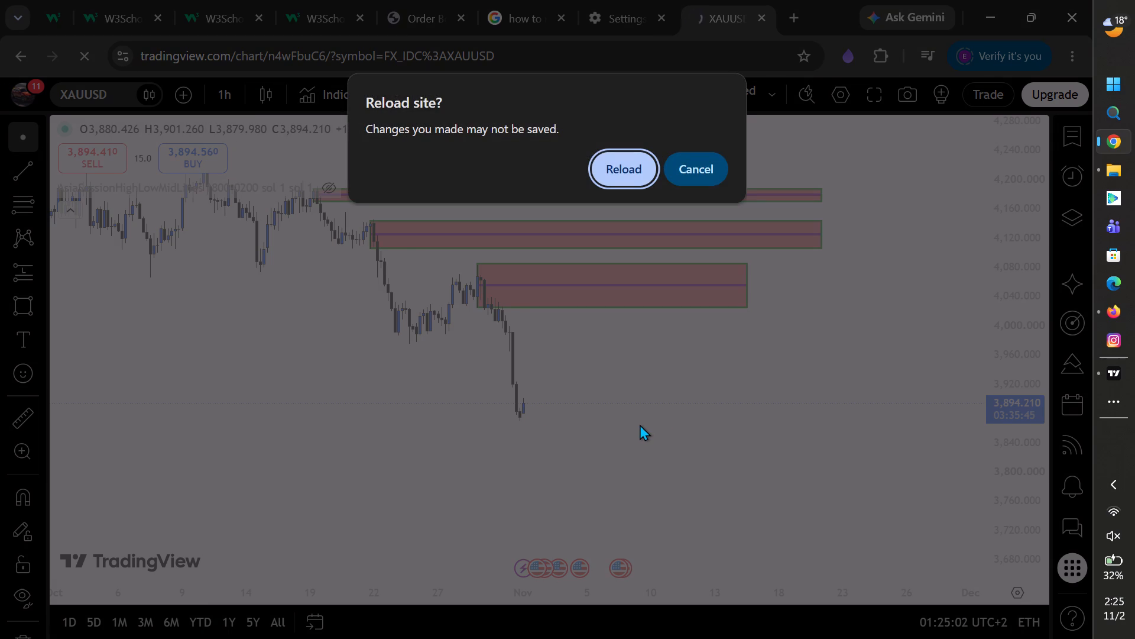
{"action": "left_click", "coordinate": [610, 162]}
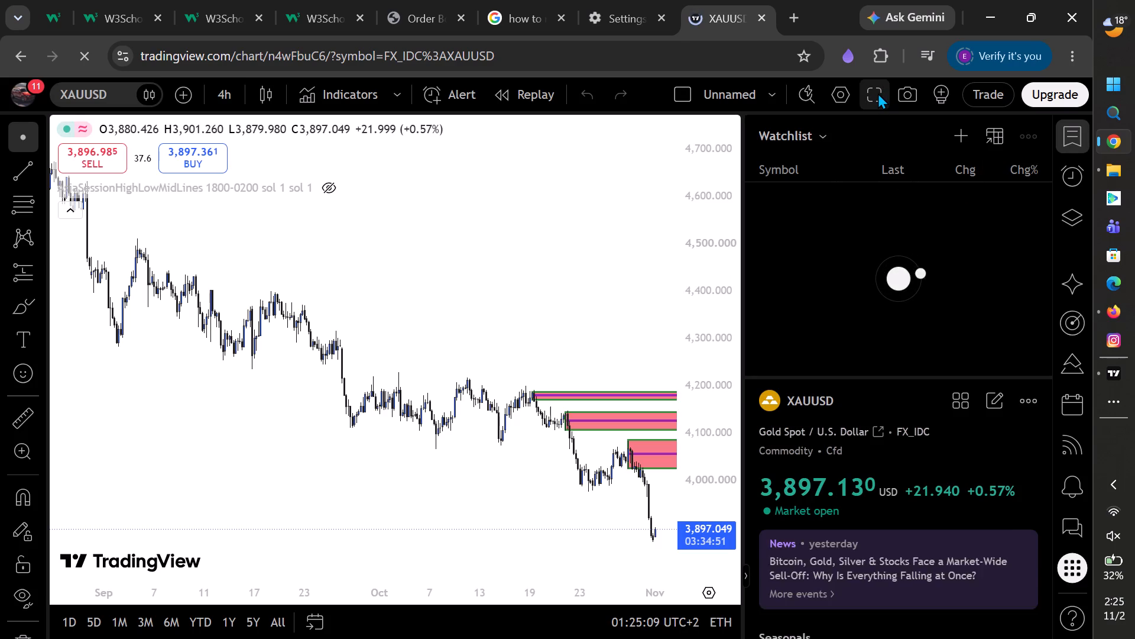
View the three price zones and the latest candles with the panels hidden, and restore the panels.
{"action": "left_click", "coordinate": [877, 93]}
{"action": "left_click_drag", "start_coordinate": [796, 209], "coordinate": [795, 209]}
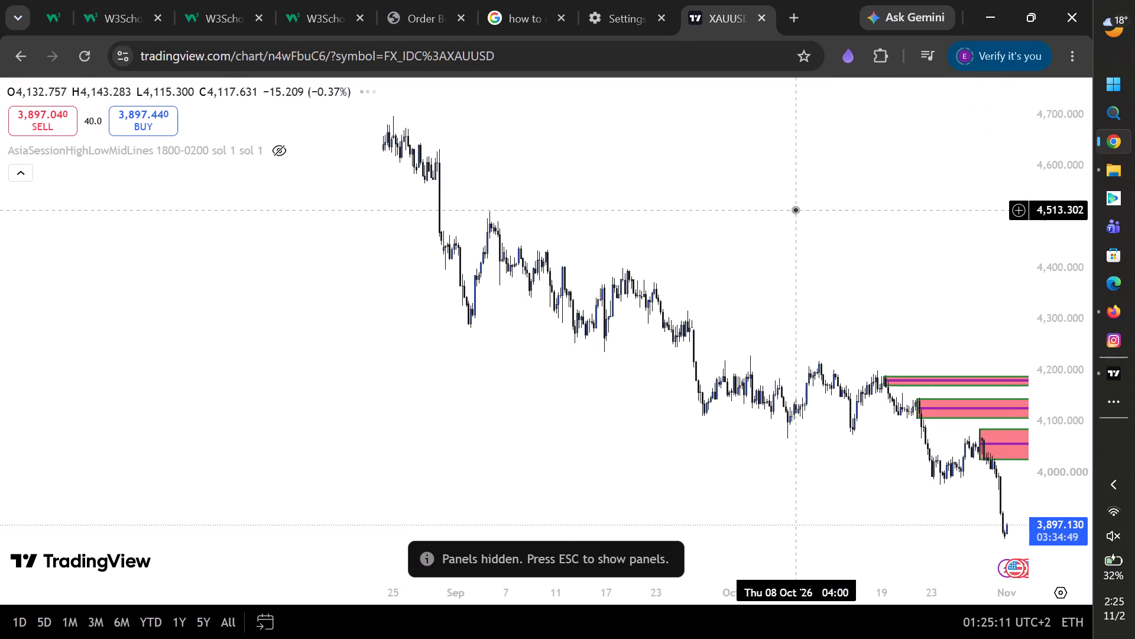
{"action": "left_click_drag", "start_coordinate": [795, 209], "coordinate": [474, 143]}
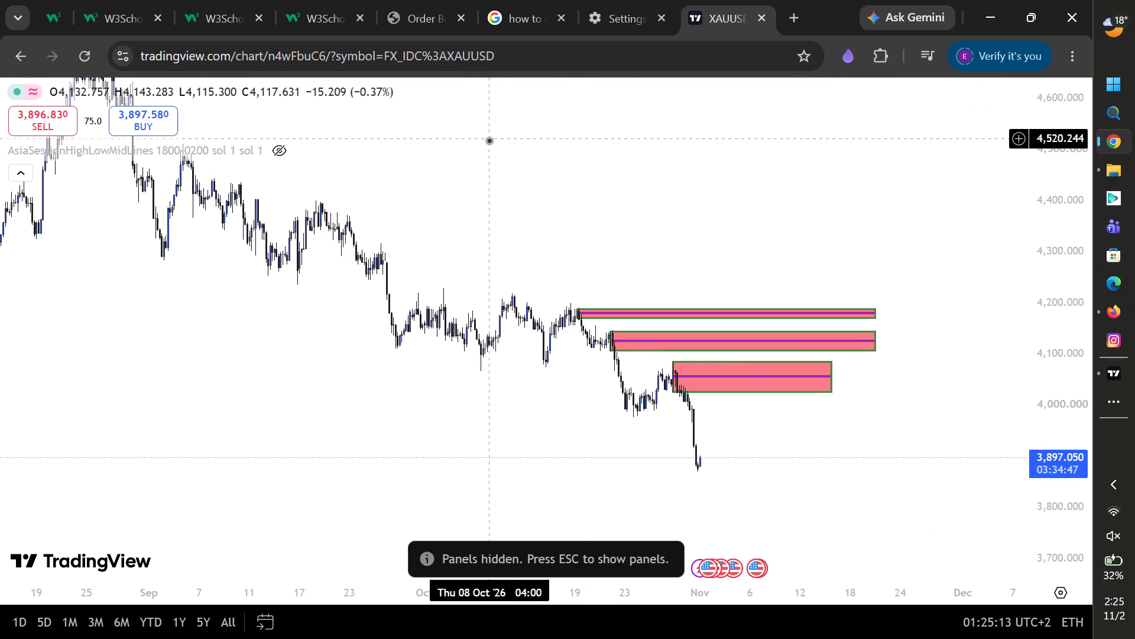
{"action": "left_click_drag", "start_coordinate": [501, 148], "coordinate": [491, 153]}
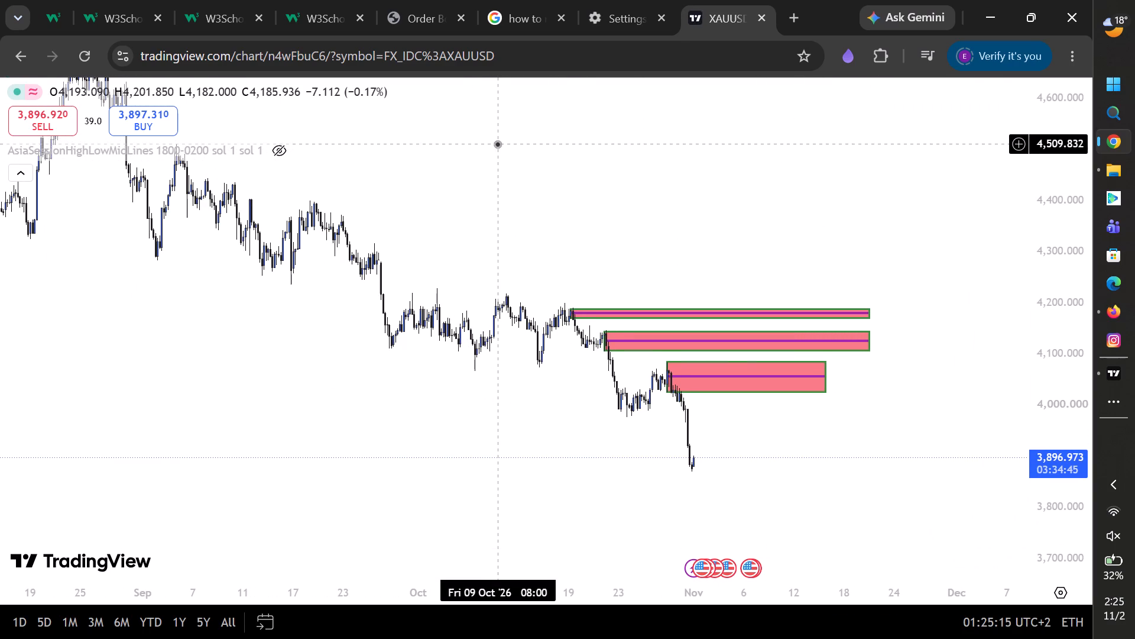
{"action": "key", "text": "Escape"}
Switch the XAUUSD chart to the 15-minute interval.
{"action": "left_click", "coordinate": [223, 89]}
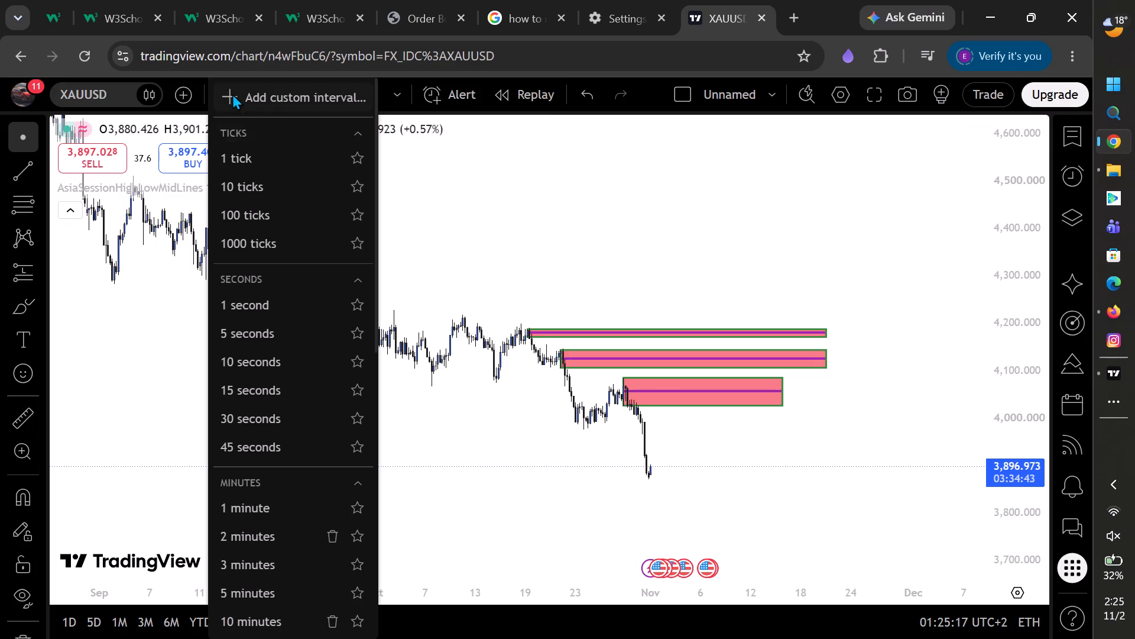
{"action": "scroll", "coordinate": [251, 227], "scroll_direction": "down", "scroll_amount": 2}
{"action": "scroll", "coordinate": [259, 470], "scroll_direction": "down", "scroll_amount": 1}
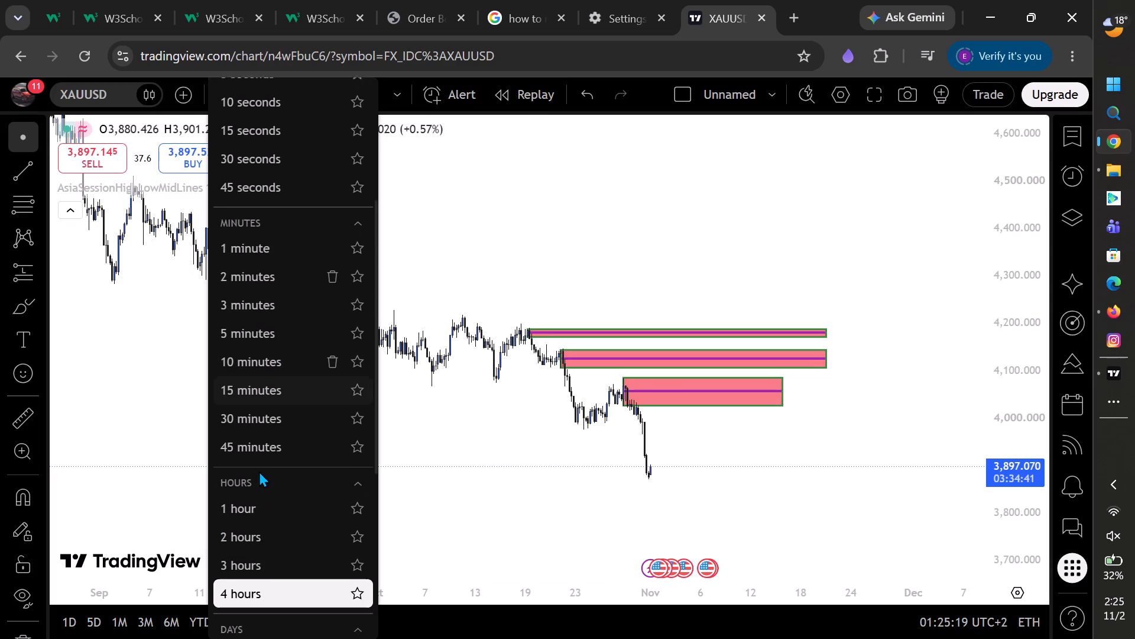
{"action": "left_click", "coordinate": [264, 386]}
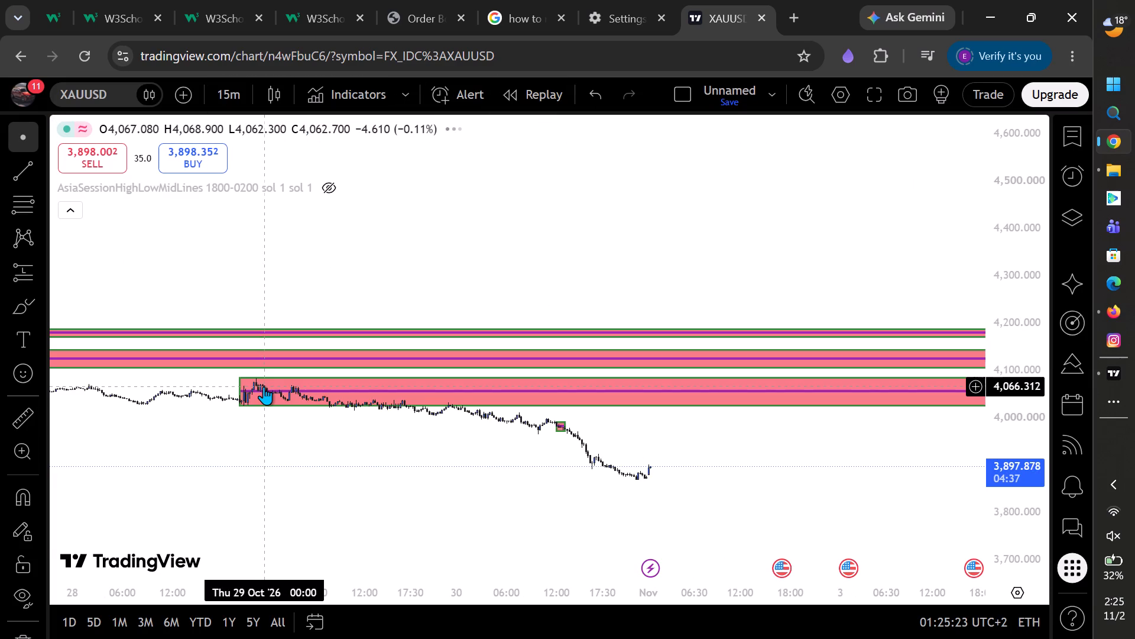
{"action": "scroll", "coordinate": [1019, 384], "scroll_direction": "up", "scroll_amount": 4}
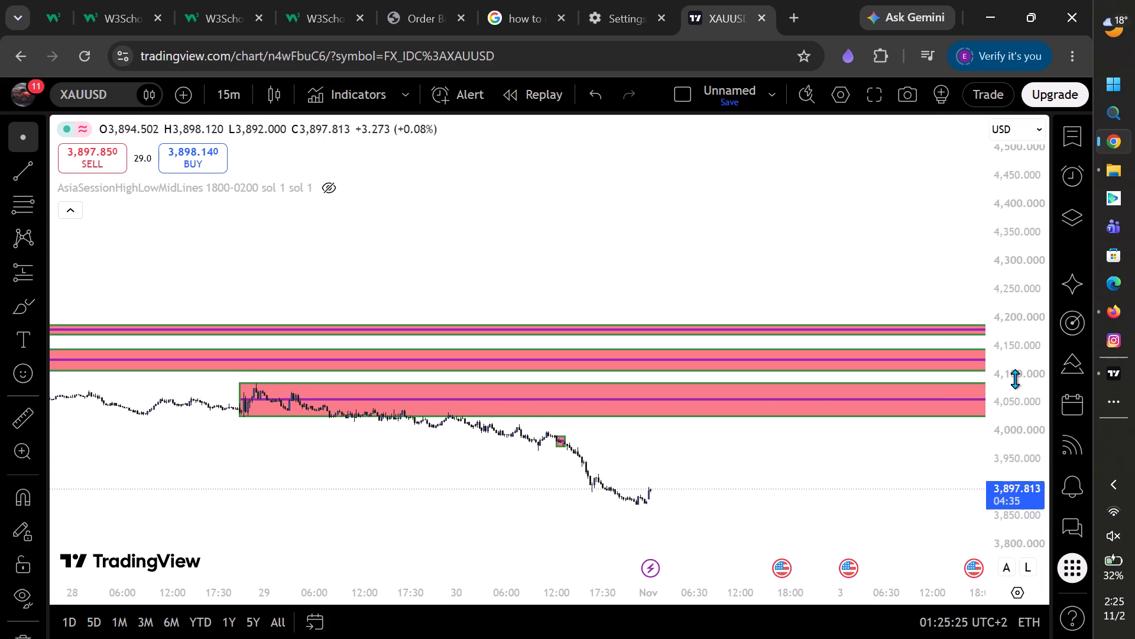
With the panels hidden, delete the small rectangle around 3,973–3,991 at the start of the 30 October drop.
{"action": "scroll", "coordinate": [1013, 379], "scroll_direction": "up", "scroll_amount": 13}
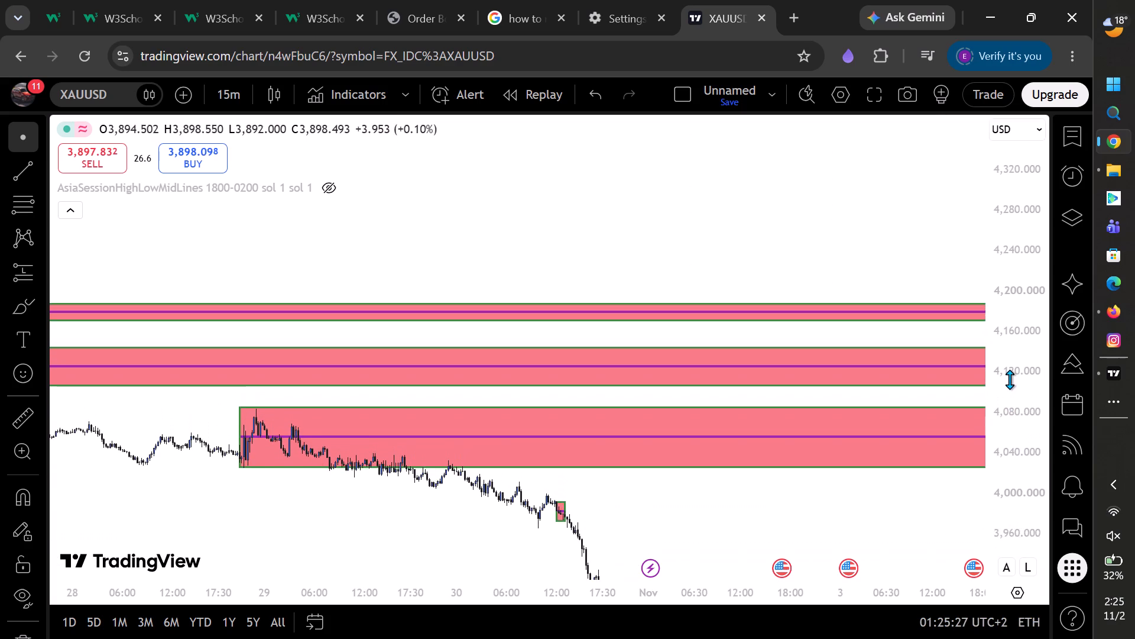
{"action": "scroll", "coordinate": [1008, 381], "scroll_direction": "up", "scroll_amount": 11}
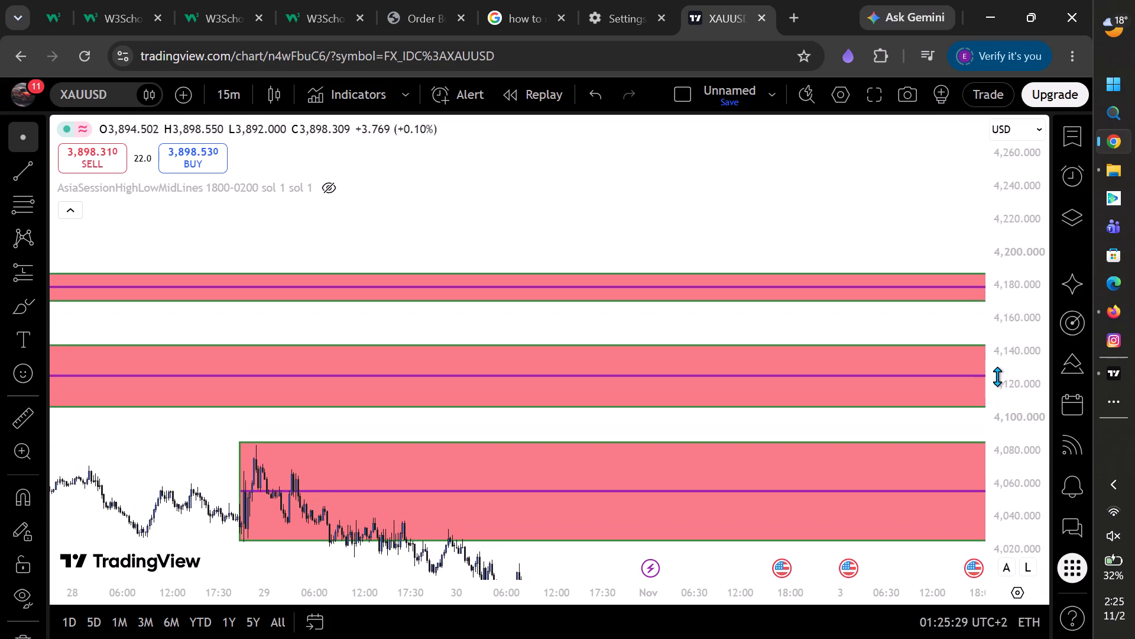
{"action": "scroll", "coordinate": [997, 376], "scroll_direction": "up", "scroll_amount": 2}
{"action": "left_click", "coordinate": [873, 96]}
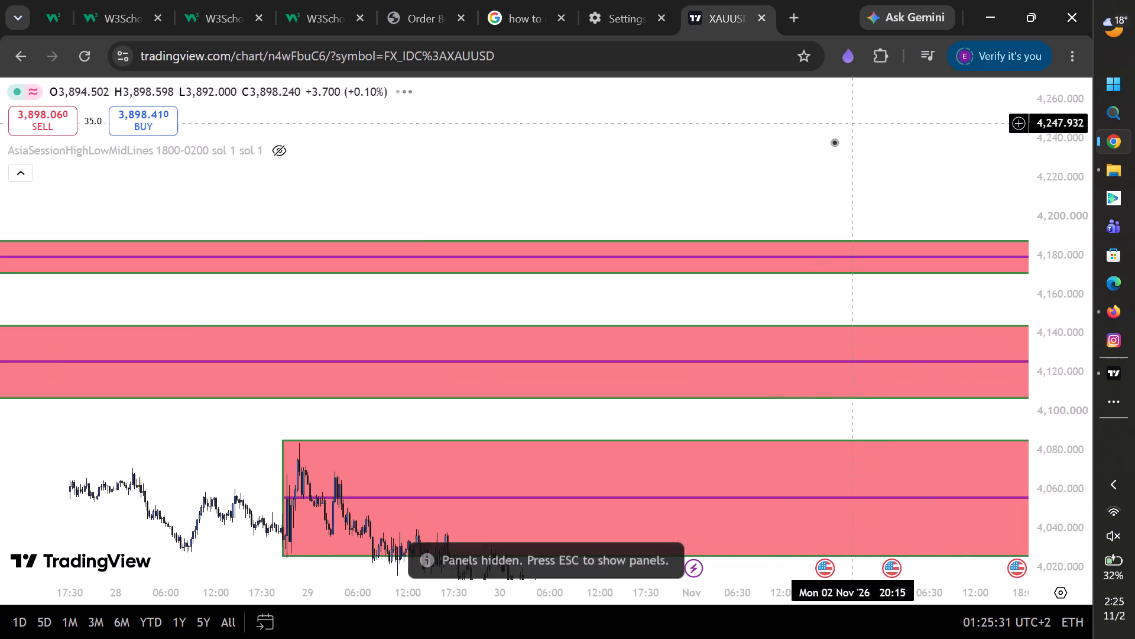
{"action": "left_click_drag", "start_coordinate": [825, 147], "coordinate": [787, 87]}
{"action": "left_click_drag", "start_coordinate": [852, 242], "coordinate": [793, 184]}
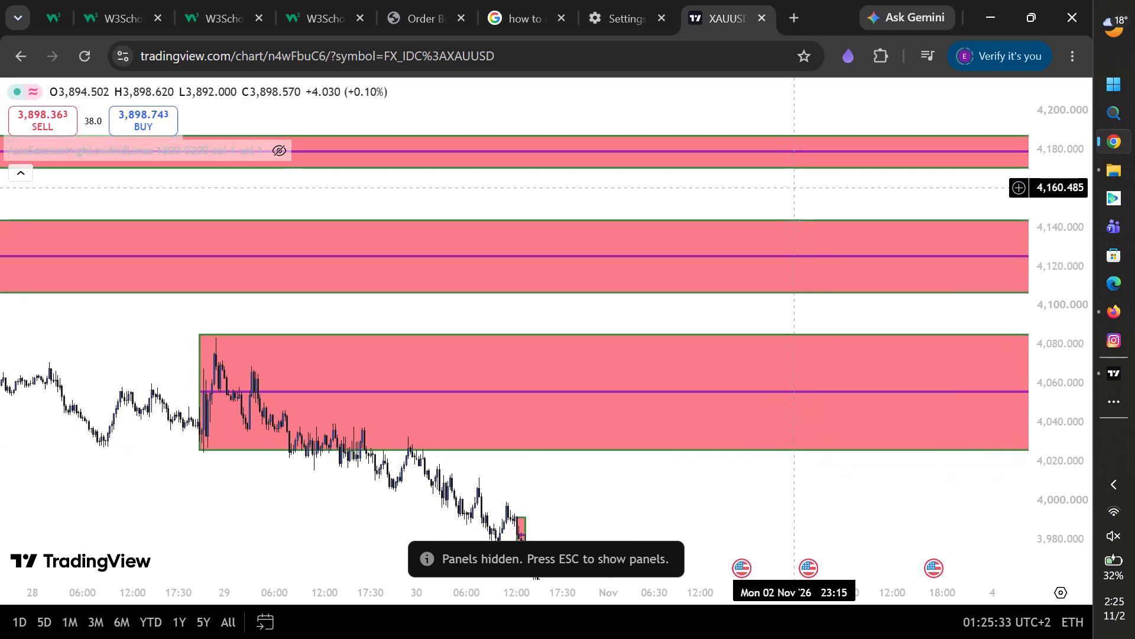
{"action": "left_click_drag", "start_coordinate": [793, 184], "coordinate": [776, 95]}
{"action": "left_click_drag", "start_coordinate": [806, 524], "coordinate": [783, 437]}
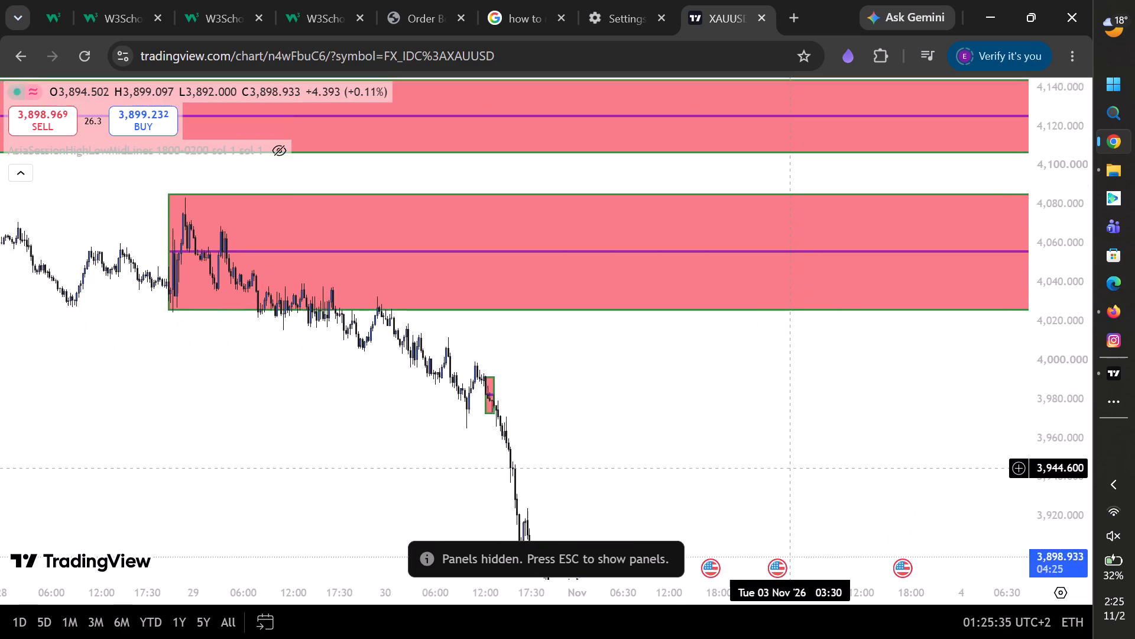
{"action": "left_click_drag", "start_coordinate": [783, 437], "coordinate": [730, 350]}
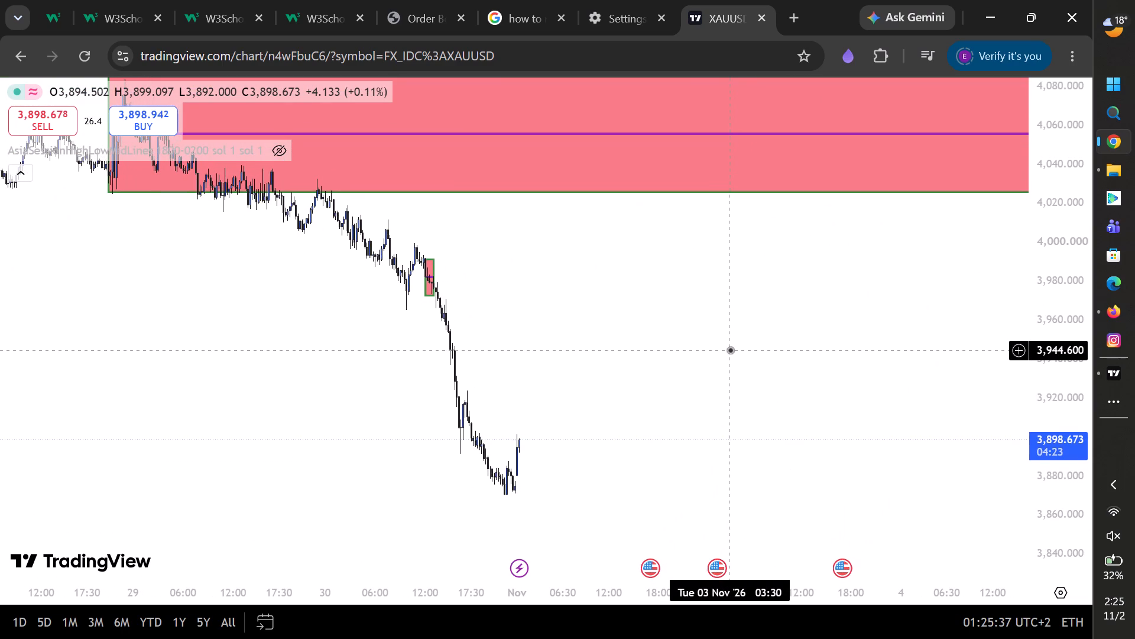
{"action": "left_click", "coordinate": [426, 275]}
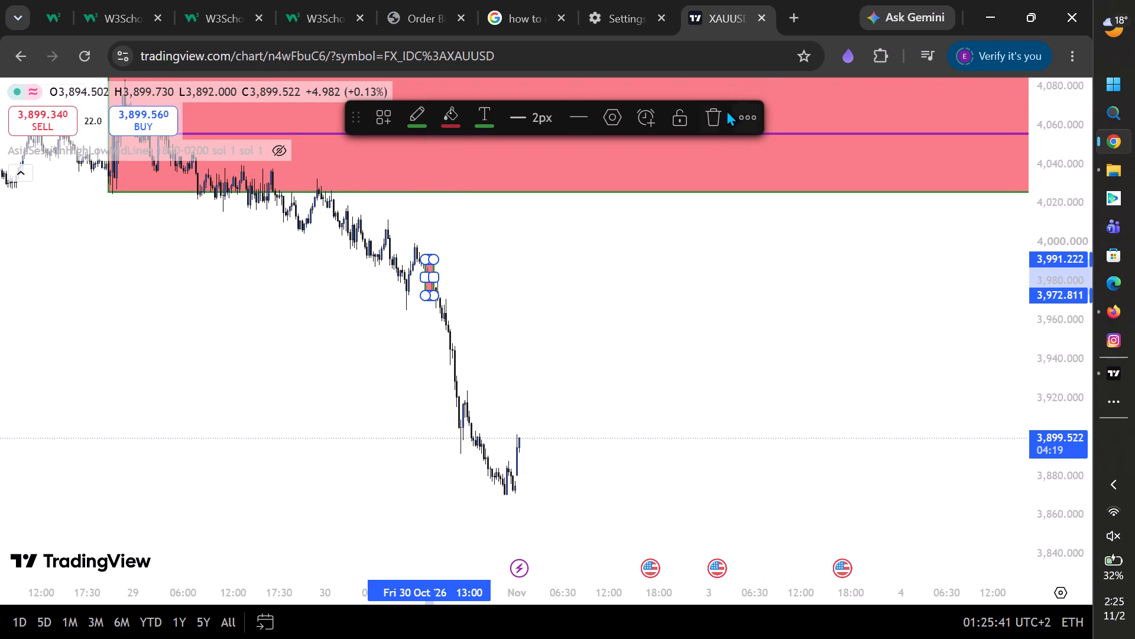
{"action": "left_click", "coordinate": [718, 115]}
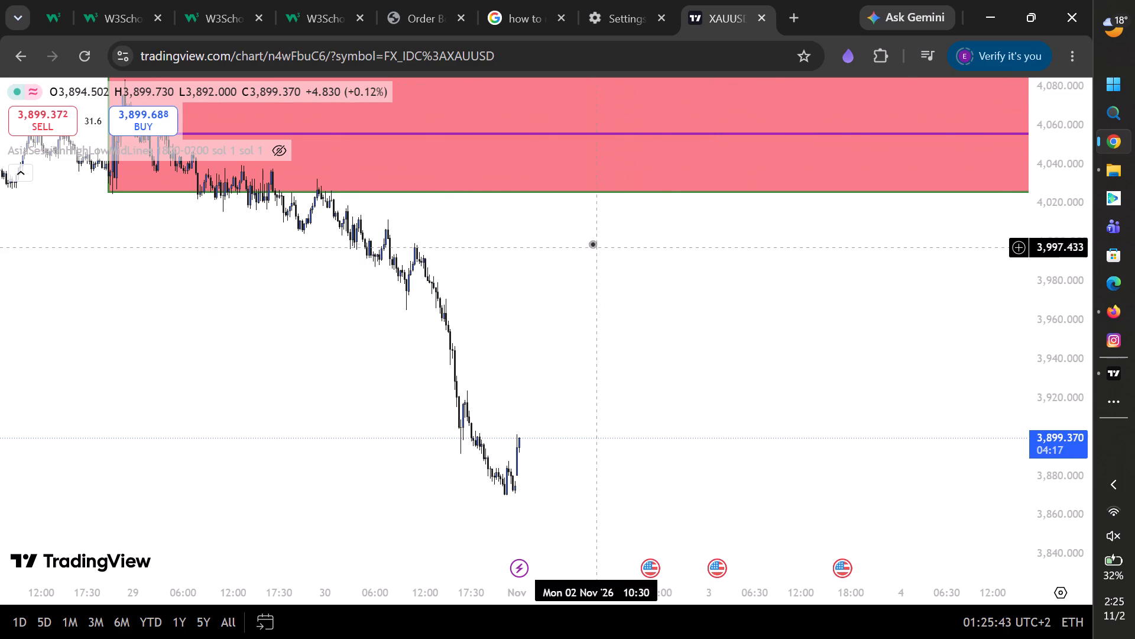
Examine the 15-minute candles of the 30 October decline and the latest rebound up close, and restore the panels.
{"action": "scroll", "coordinate": [591, 241], "scroll_direction": "up", "scroll_amount": 6}
{"action": "left_click_drag", "start_coordinate": [498, 289], "coordinate": [647, 305]}
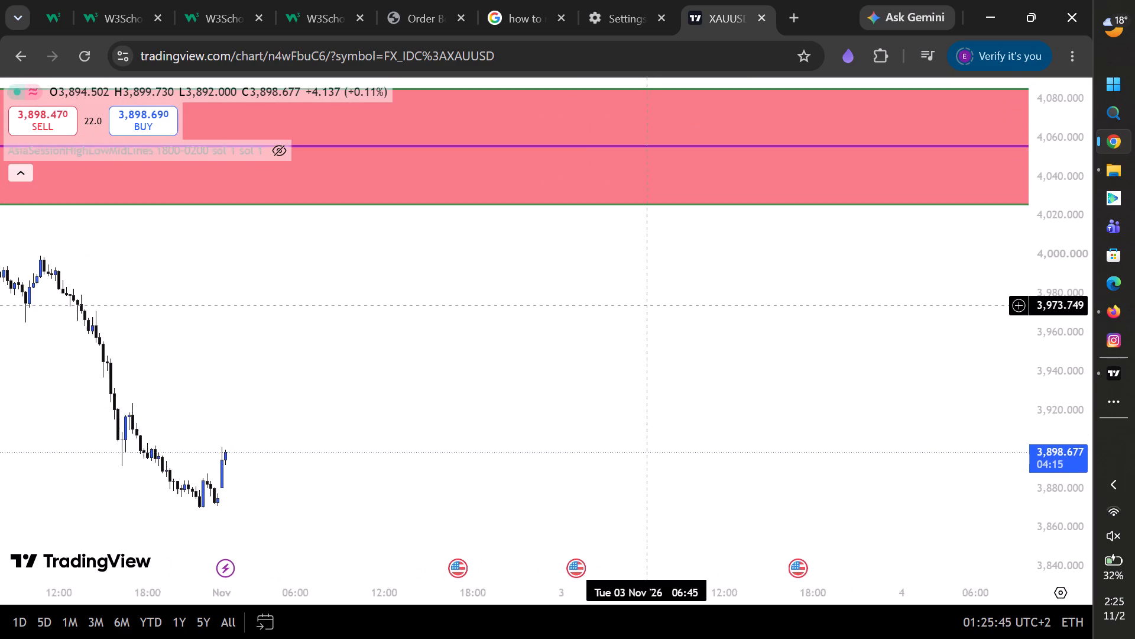
{"action": "left_click_drag", "start_coordinate": [647, 305], "coordinate": [675, 310]}
{"action": "scroll", "coordinate": [653, 315], "scroll_direction": "up", "scroll_amount": 2}
{"action": "left_click_drag", "start_coordinate": [459, 307], "coordinate": [762, 341]}
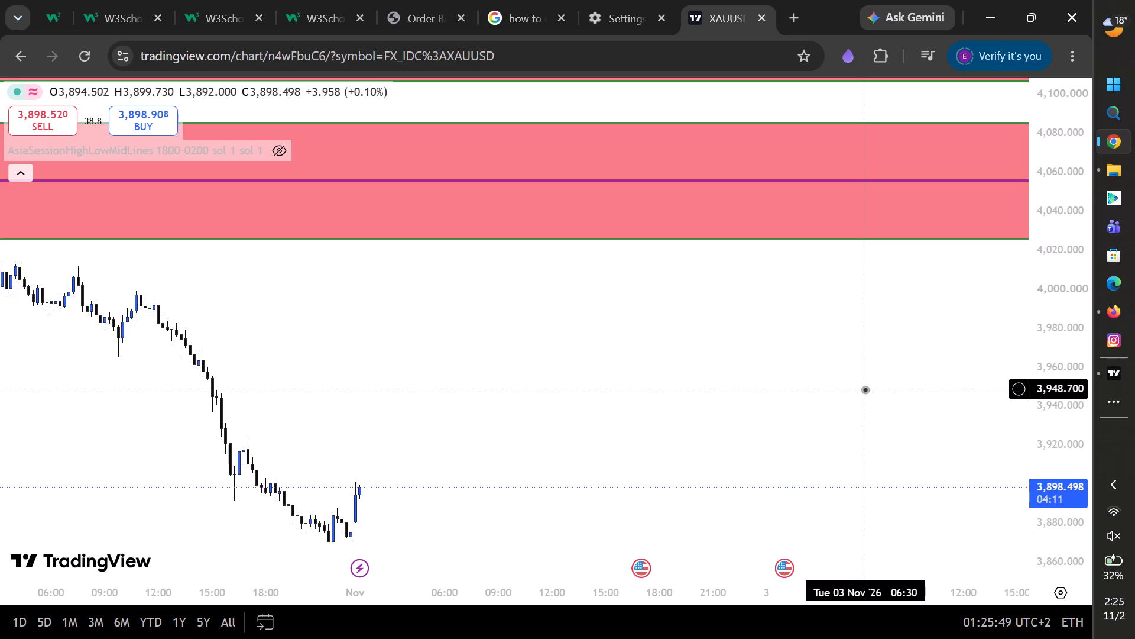
{"action": "left_click_drag", "start_coordinate": [1056, 379], "coordinate": [1065, 276]}
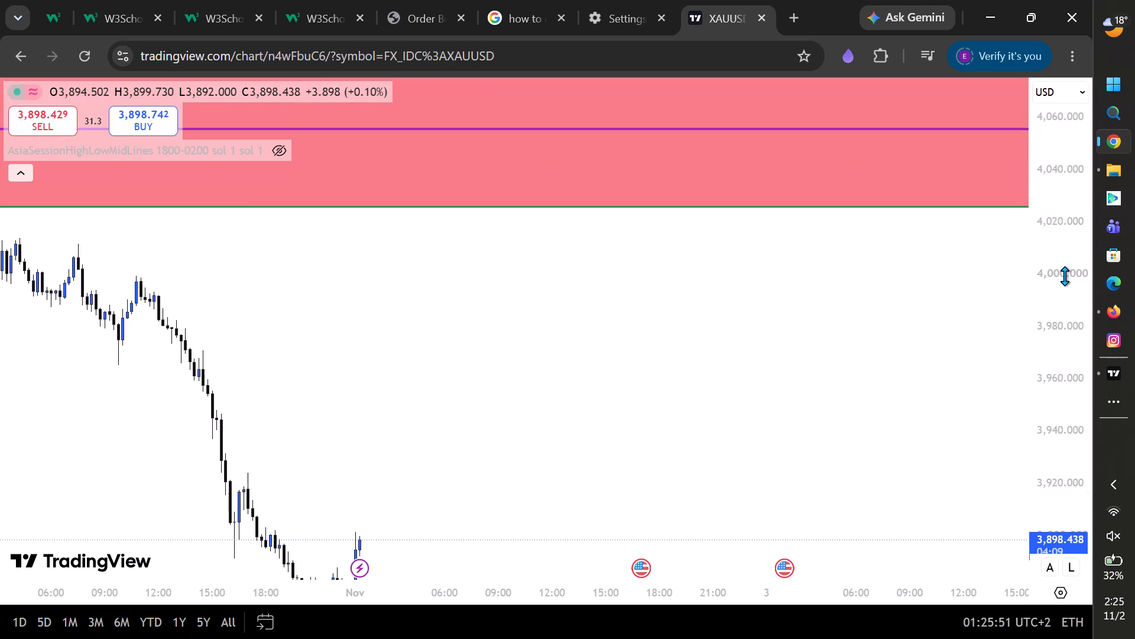
{"action": "left_click_drag", "start_coordinate": [1065, 276], "coordinate": [1065, 336]}
{"action": "left_click_drag", "start_coordinate": [752, 372], "coordinate": [756, 206]}
{"action": "scroll", "coordinate": [750, 260], "scroll_direction": "up", "scroll_amount": 1}
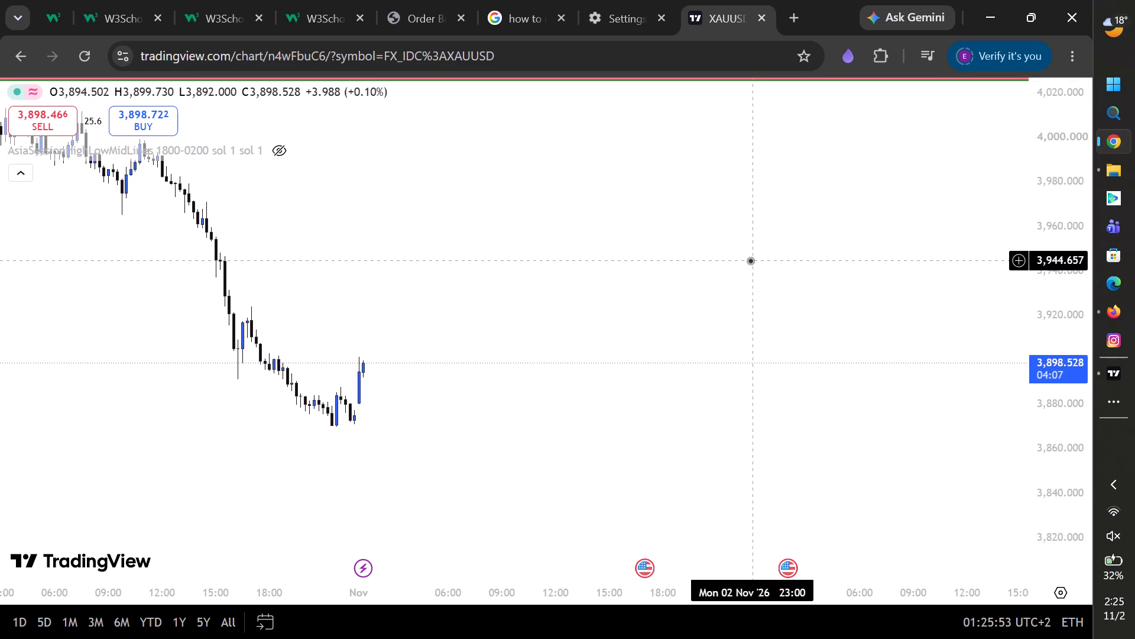
{"action": "scroll", "coordinate": [750, 260], "scroll_direction": "up", "scroll_amount": 3}
{"action": "left_click_drag", "start_coordinate": [613, 292], "coordinate": [944, 270]}
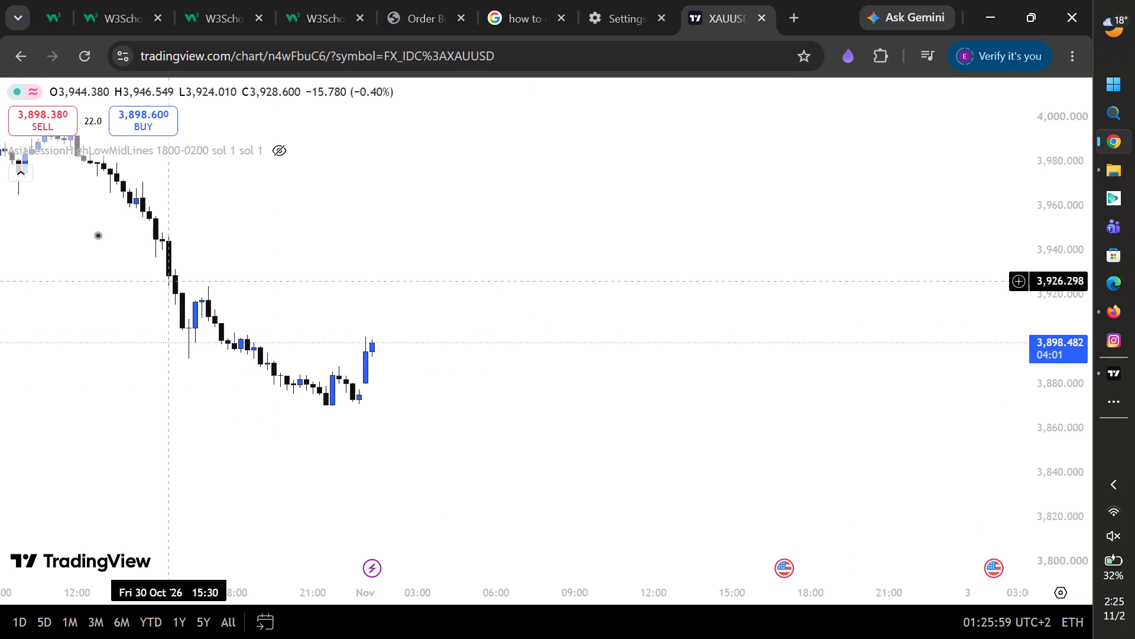
{"action": "key", "text": "Escape"}
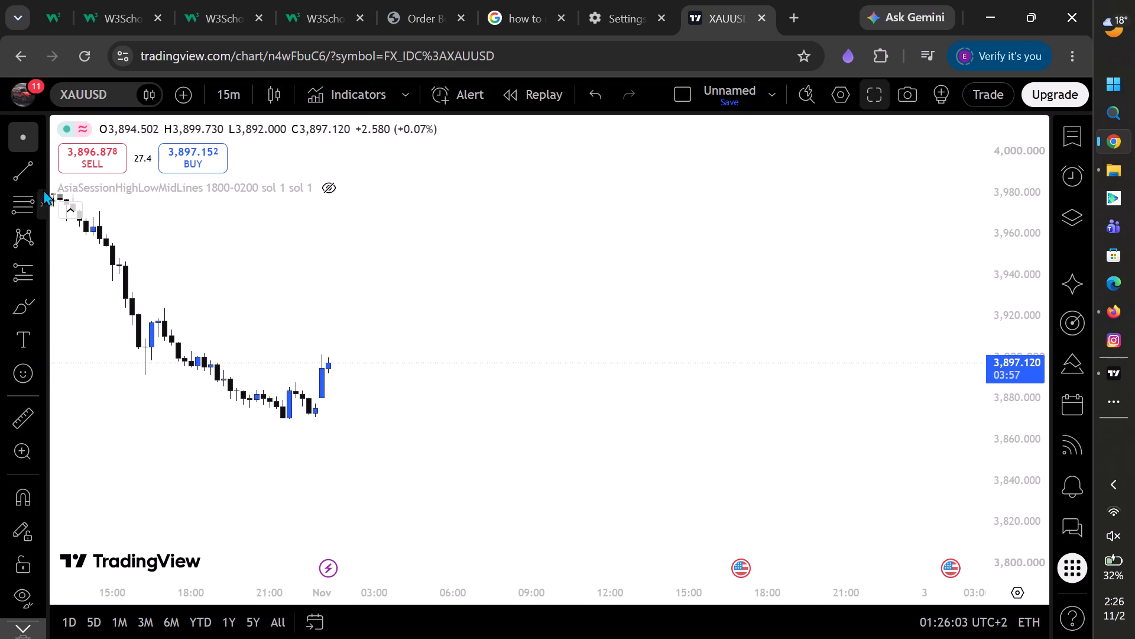
Draw a rectangle from about 3,898 to 3,918.5 starting at the 30 October 16:30 candle and extend it forward to midday 2 November.
{"action": "left_click", "coordinate": [40, 301]}
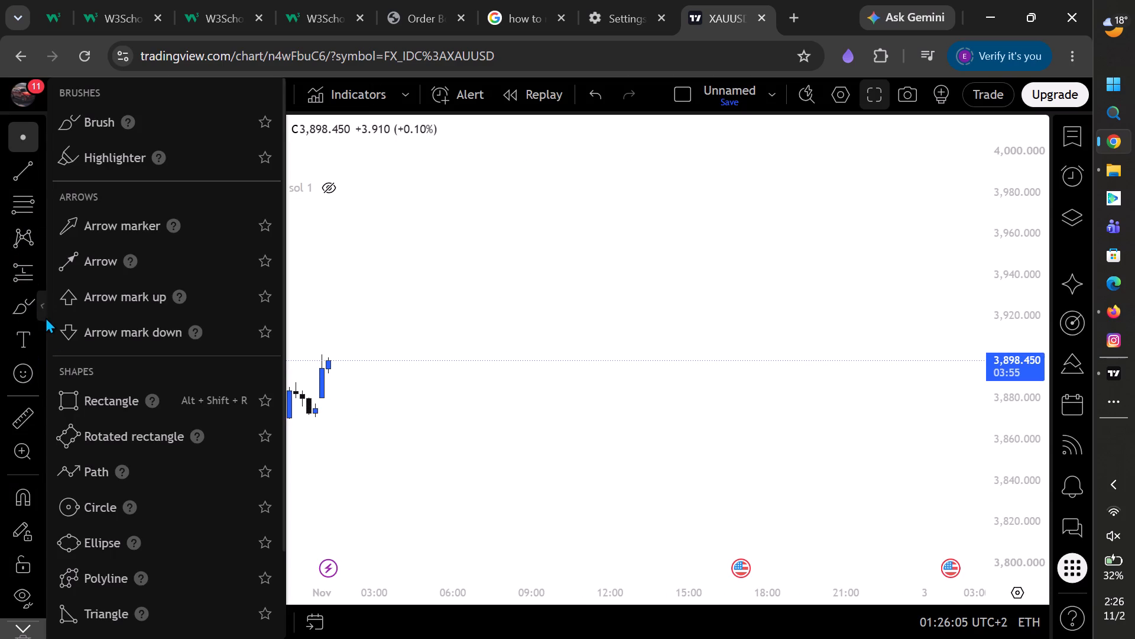
{"action": "left_click", "coordinate": [72, 394]}
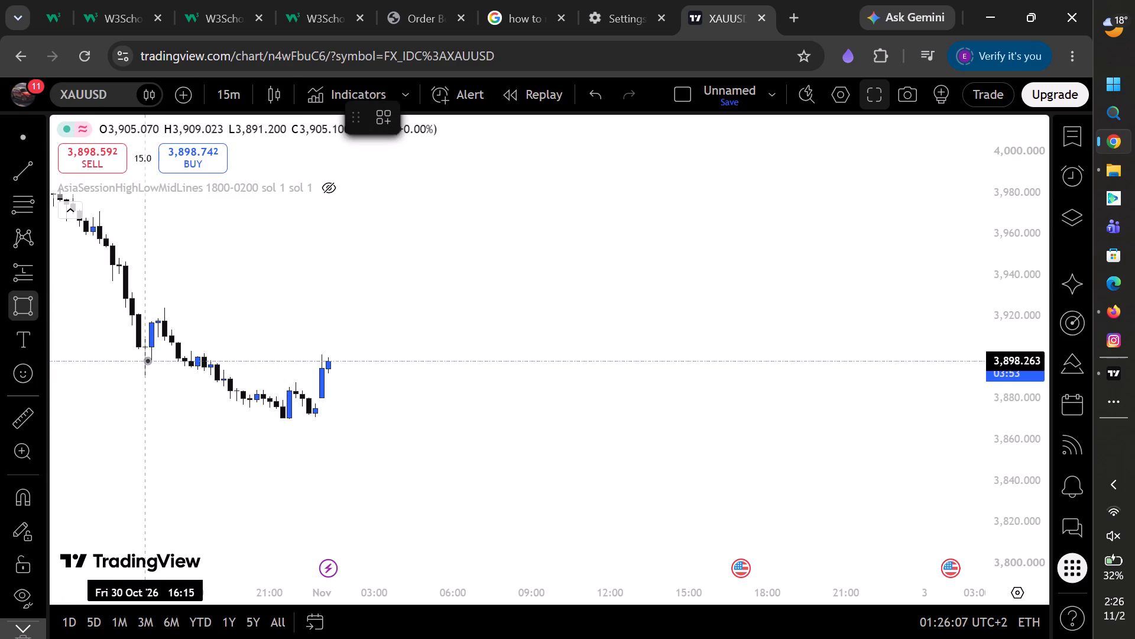
{"action": "left_click", "coordinate": [151, 361]}
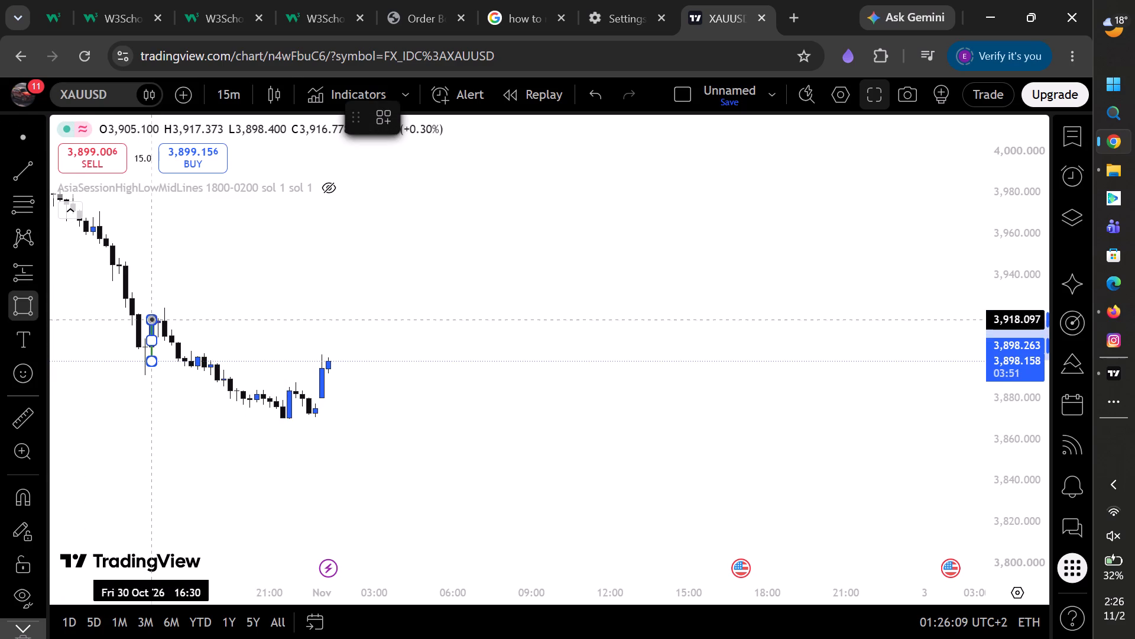
{"action": "left_click", "coordinate": [151, 319]}
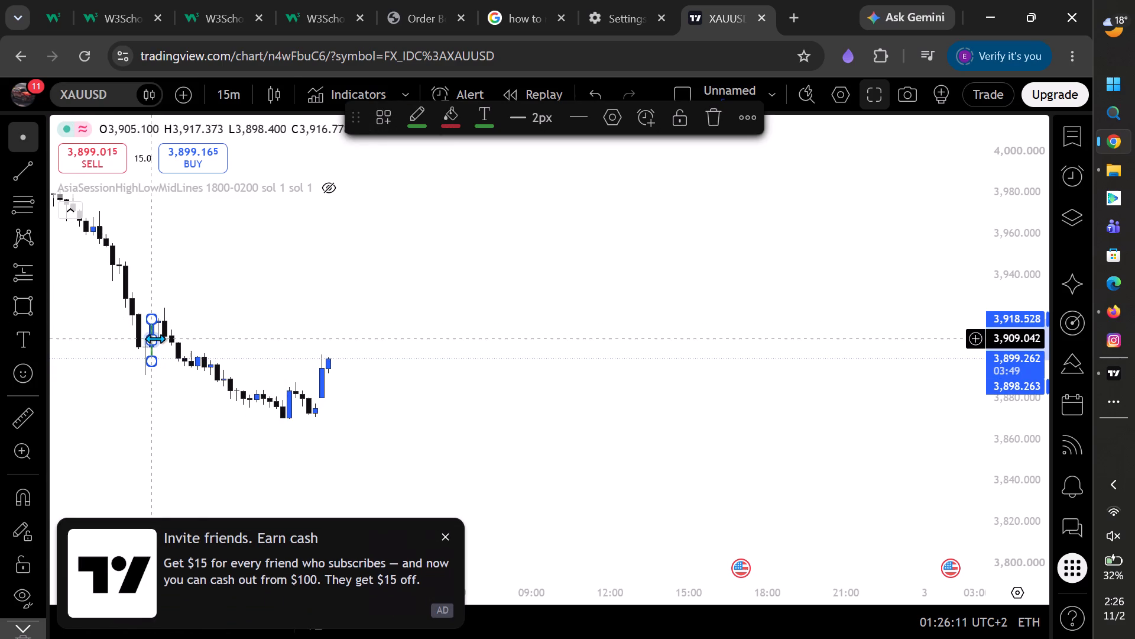
{"action": "left_click_drag", "start_coordinate": [155, 338], "coordinate": [575, 366]}
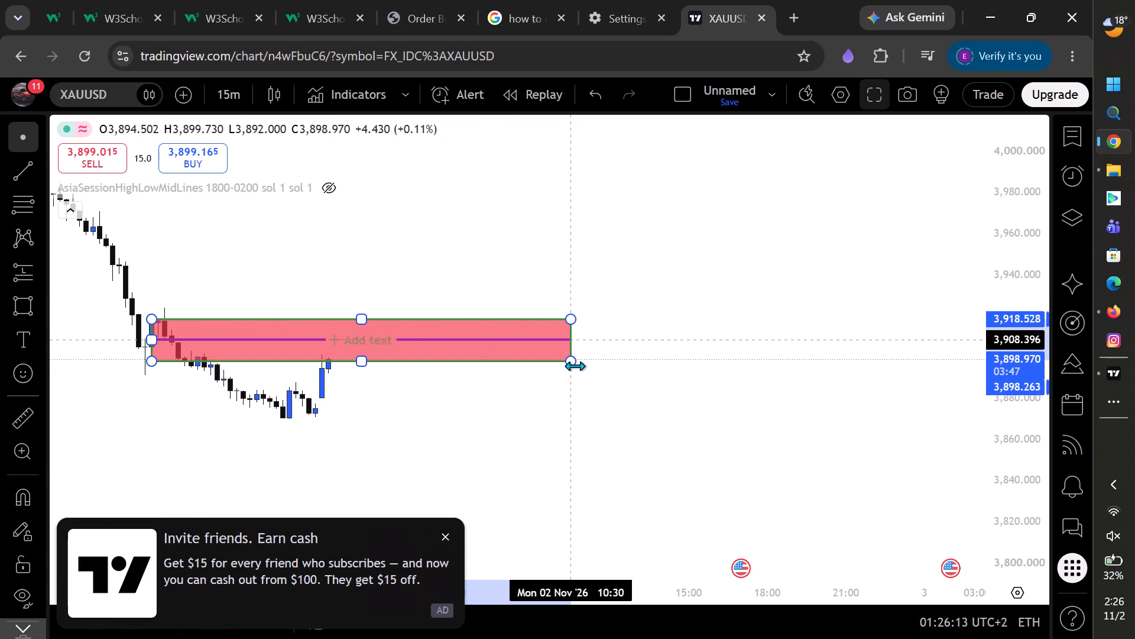
{"action": "left_click_drag", "start_coordinate": [575, 366], "coordinate": [595, 364]}
{"action": "left_click", "coordinate": [687, 380]}
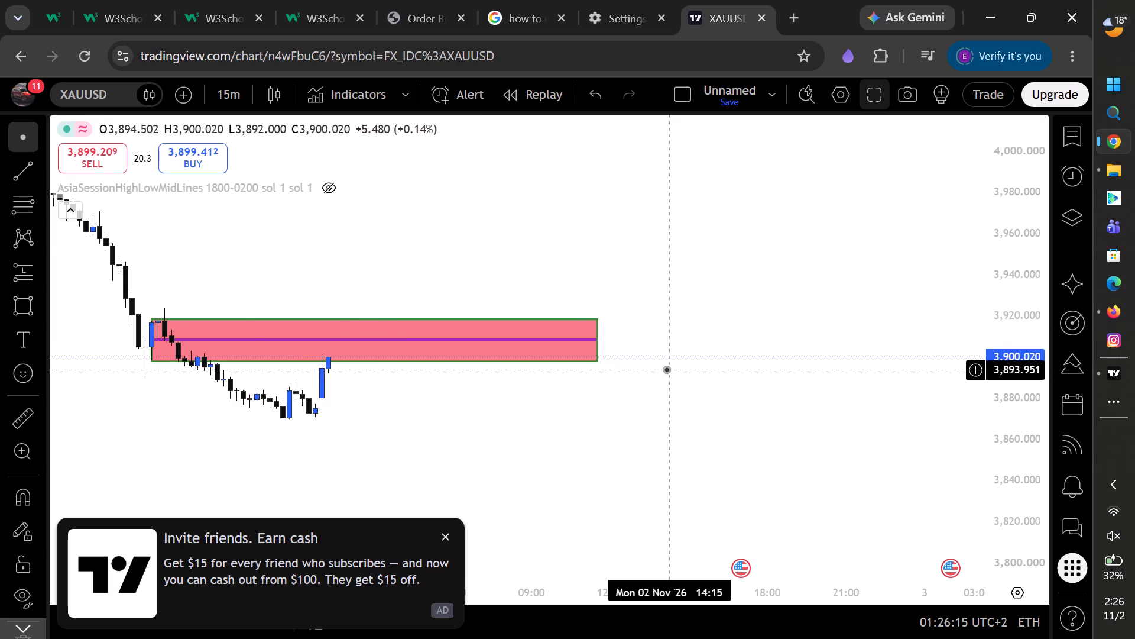
Draw a rectangle from about 3,986 to 3,993 at the last bullish candle before the 30 October drop and extend it to late 2 November.
{"action": "scroll", "coordinate": [673, 361], "scroll_direction": "down", "scroll_amount": 2}
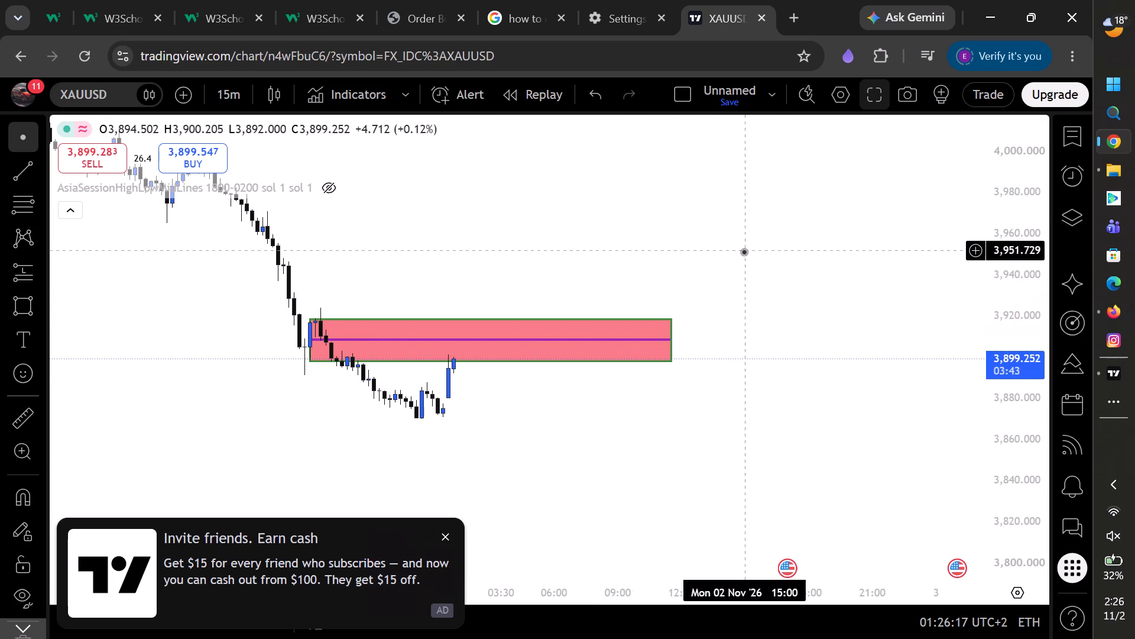
{"action": "left_click_drag", "start_coordinate": [745, 256], "coordinate": [776, 437]}
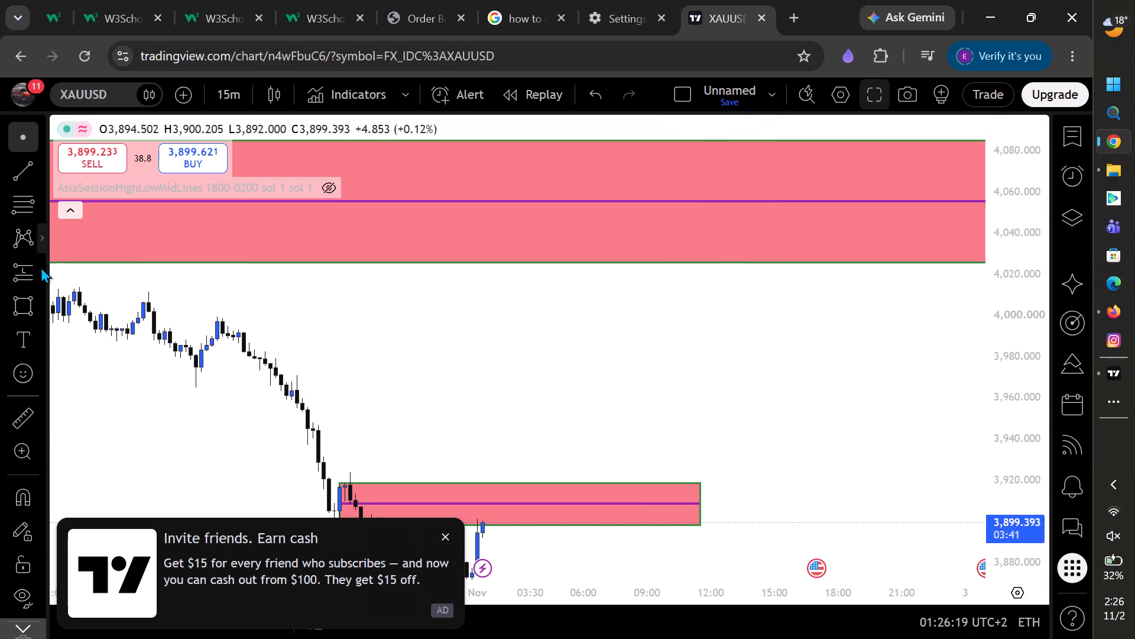
{"action": "left_click", "coordinate": [21, 299]}
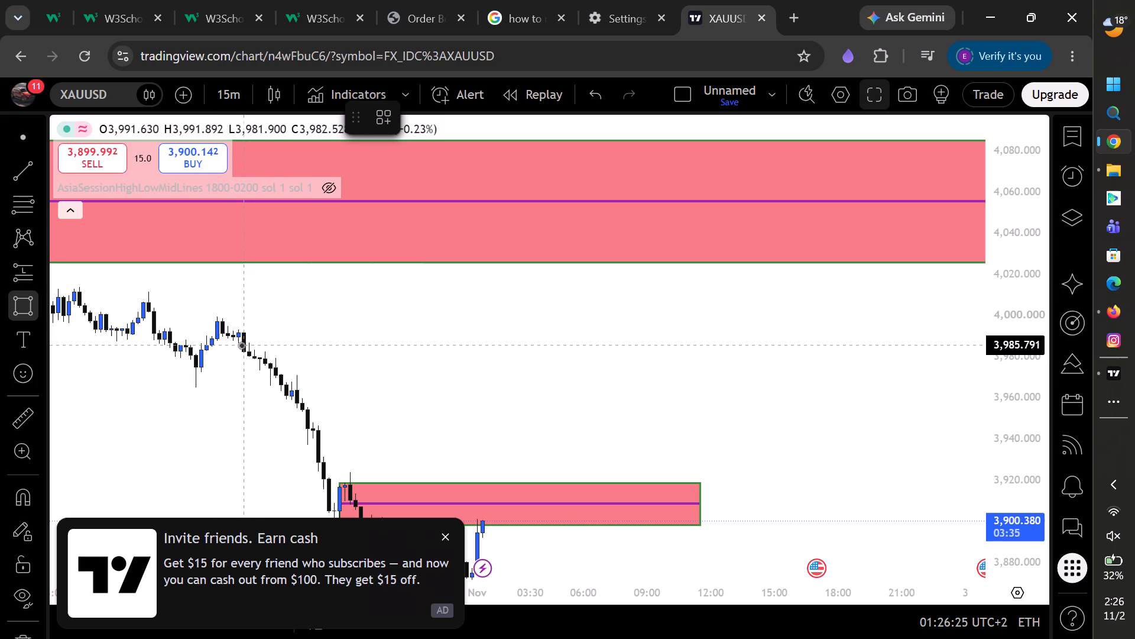
{"action": "left_click", "coordinate": [239, 344]}
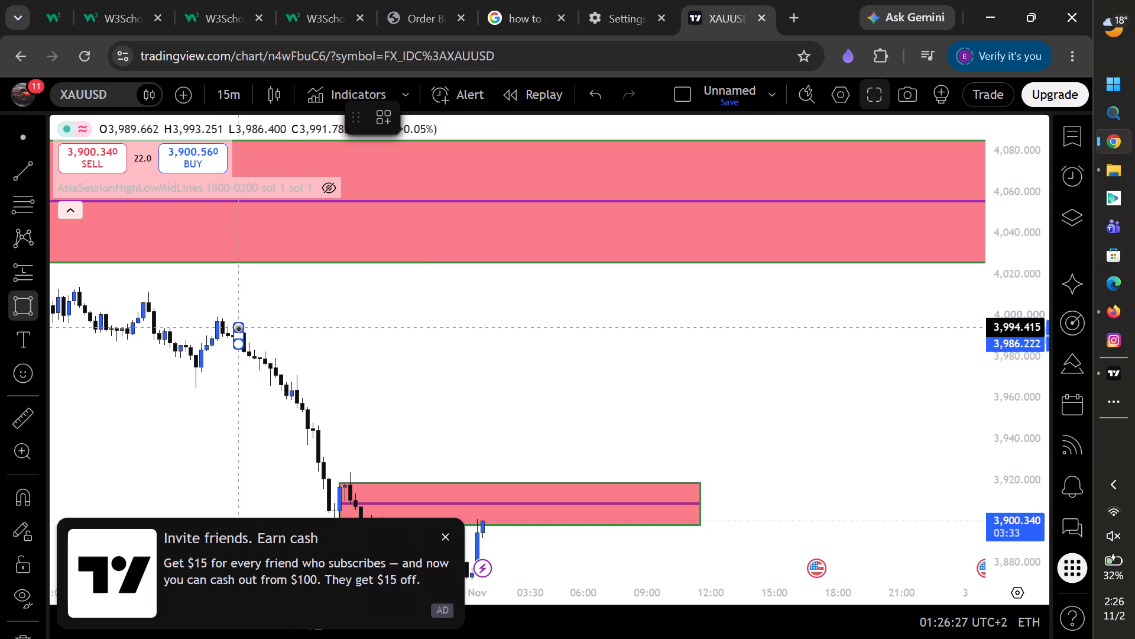
{"action": "left_click", "coordinate": [236, 330]}
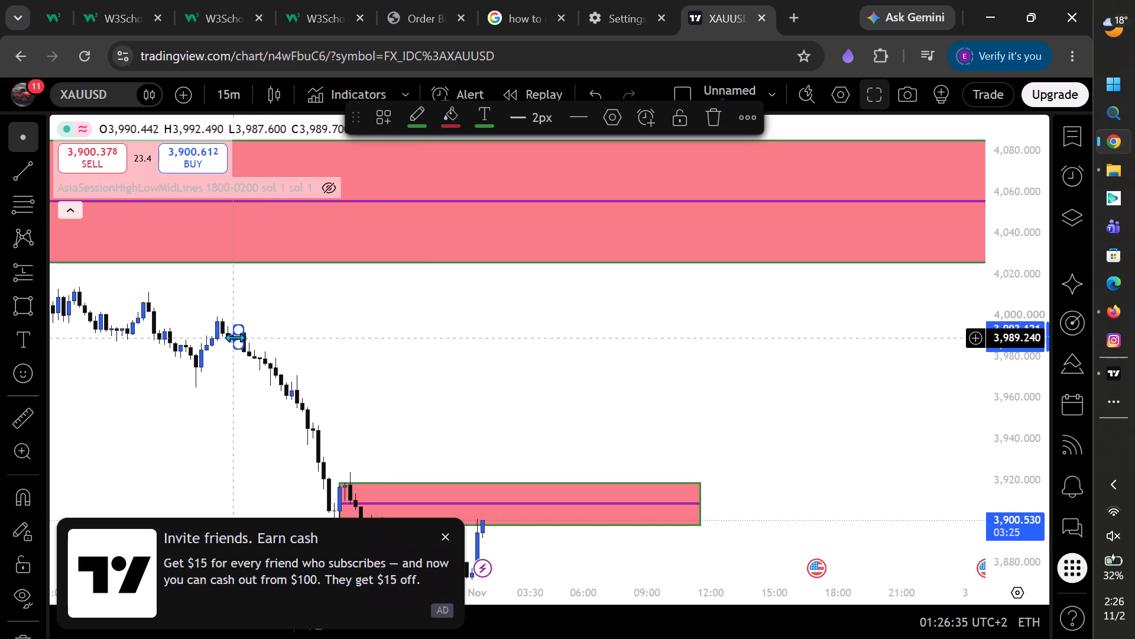
{"action": "left_click_drag", "start_coordinate": [235, 337], "coordinate": [920, 392]}
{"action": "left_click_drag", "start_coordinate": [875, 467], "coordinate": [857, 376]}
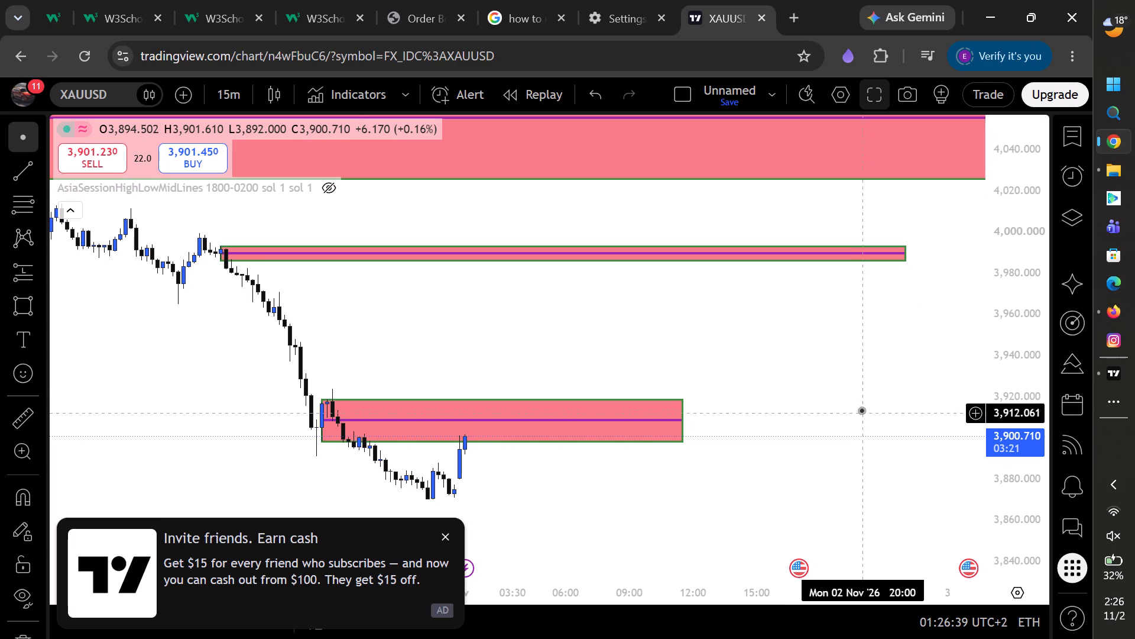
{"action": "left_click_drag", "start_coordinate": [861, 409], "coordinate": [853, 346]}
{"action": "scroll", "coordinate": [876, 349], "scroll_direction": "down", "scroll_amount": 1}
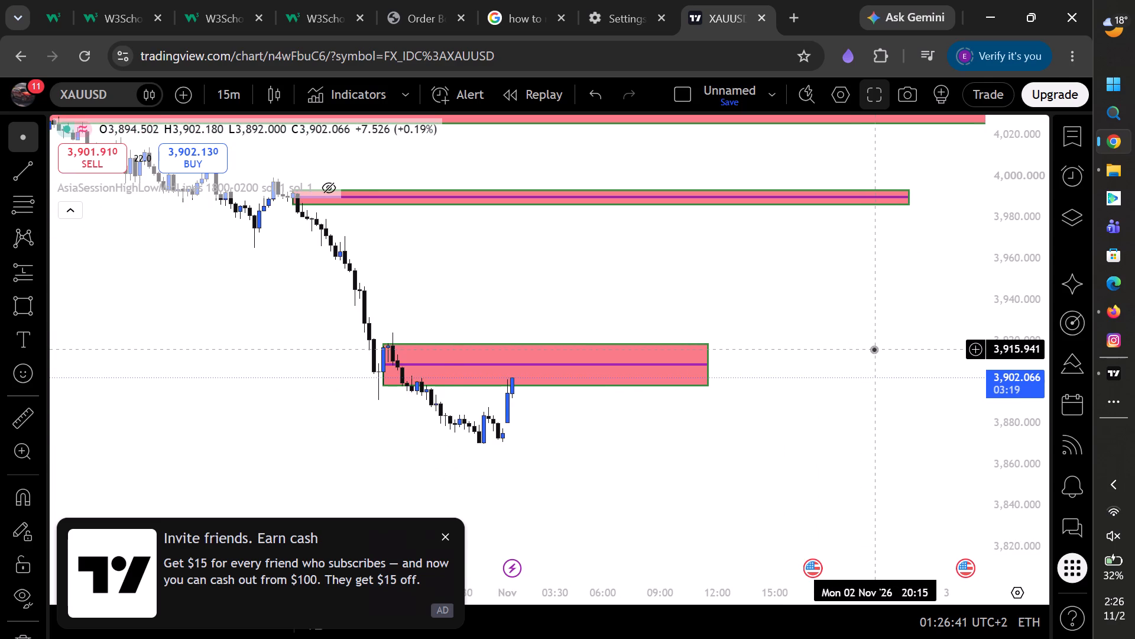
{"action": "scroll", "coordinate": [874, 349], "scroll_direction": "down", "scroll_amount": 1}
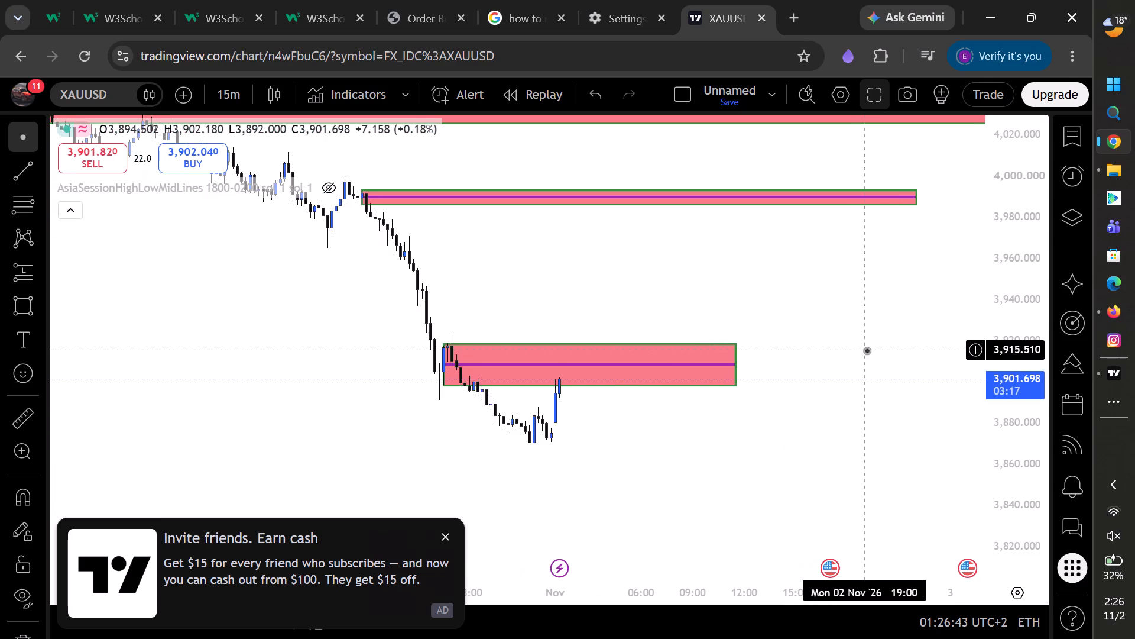
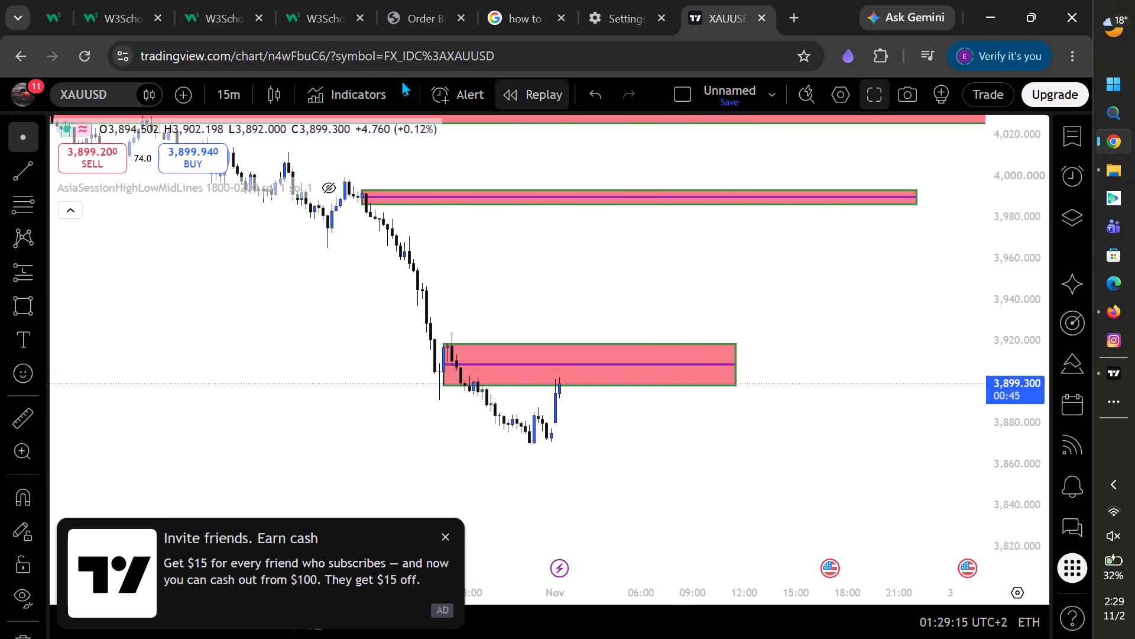
Examine the sell limit clusters around 3,940 in FastBull's Open Orders chart and compare them with the zones on the XAUUSD chart.
{"action": "left_click", "coordinate": [423, 17]}
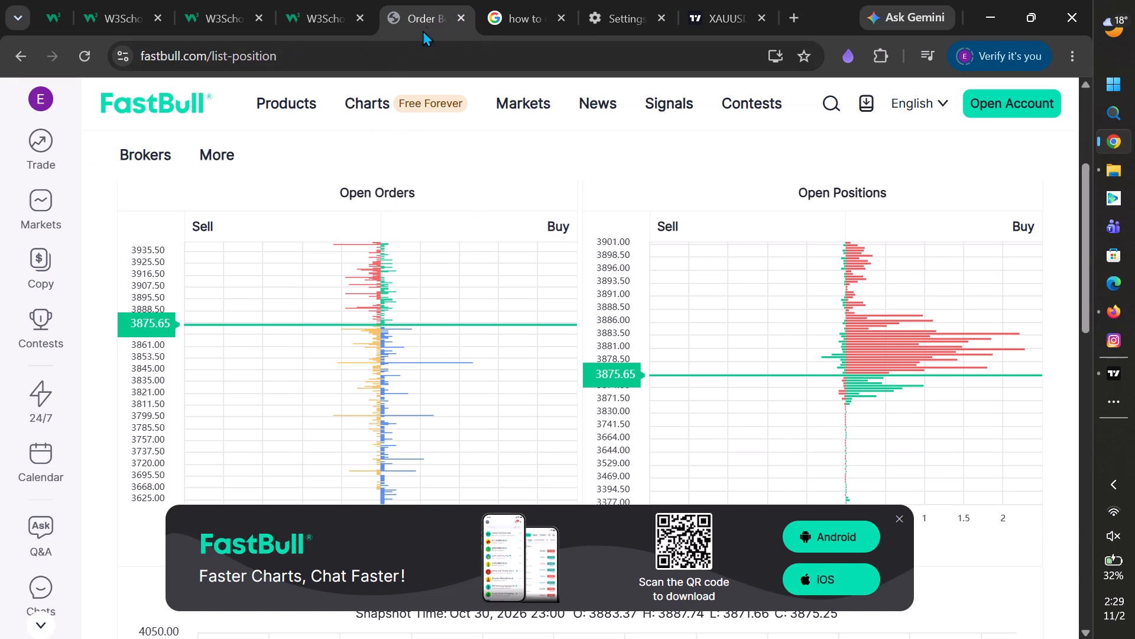
{"action": "scroll", "coordinate": [454, 382], "scroll_direction": "up", "scroll_amount": 1}
{"action": "scroll", "coordinate": [453, 363], "scroll_direction": "down", "scroll_amount": 3}
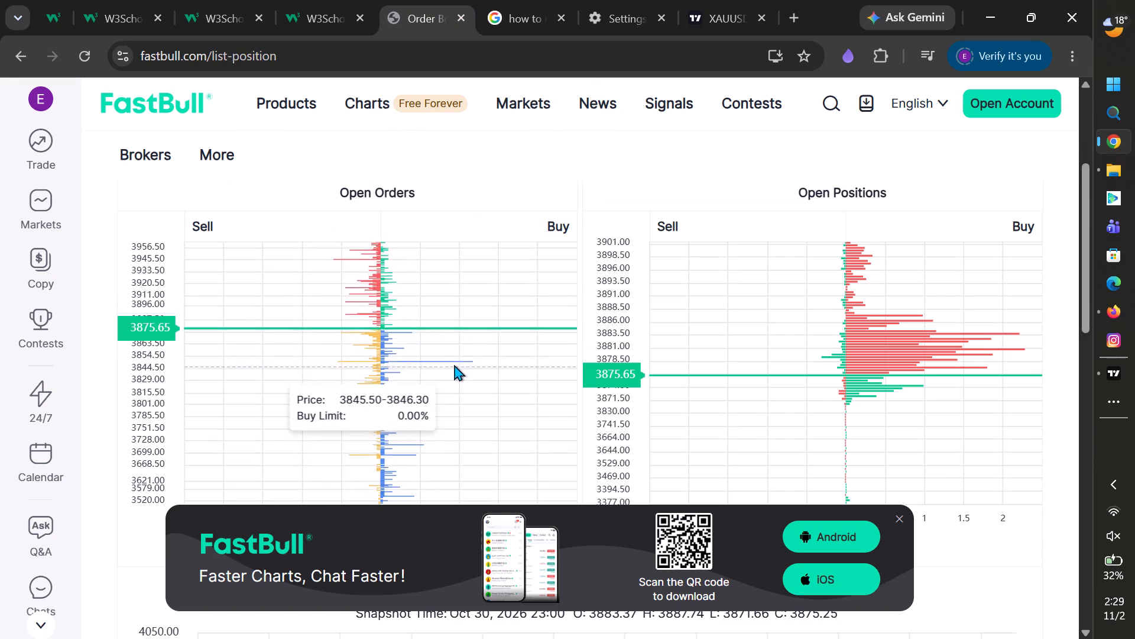
{"action": "scroll", "coordinate": [454, 363], "scroll_direction": "down", "scroll_amount": 3}
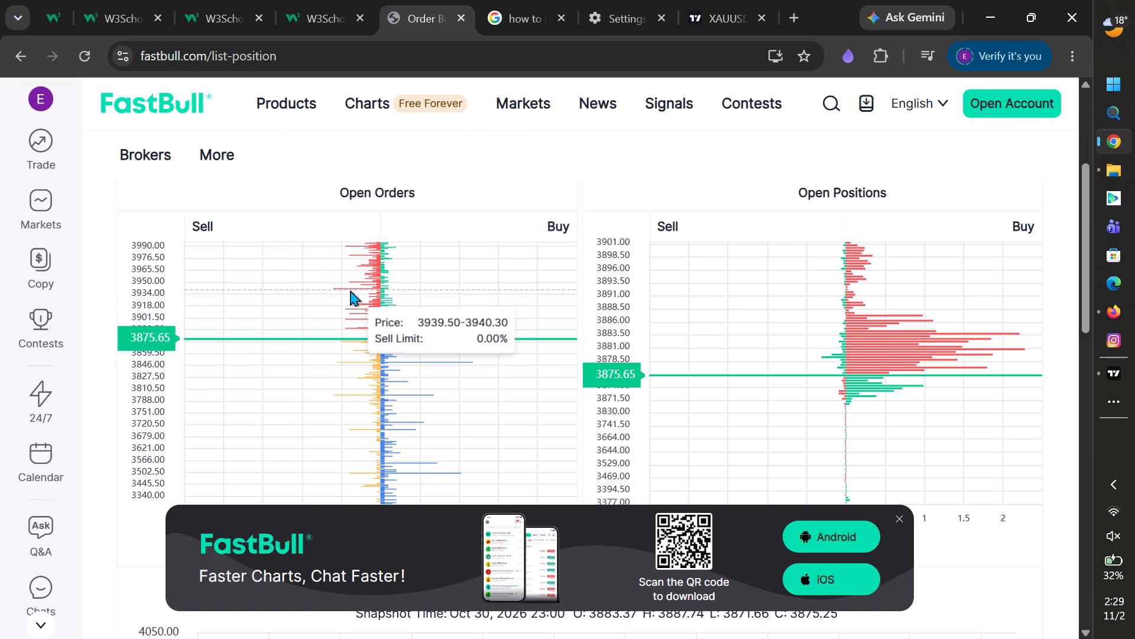
{"action": "left_click", "coordinate": [722, 24]}
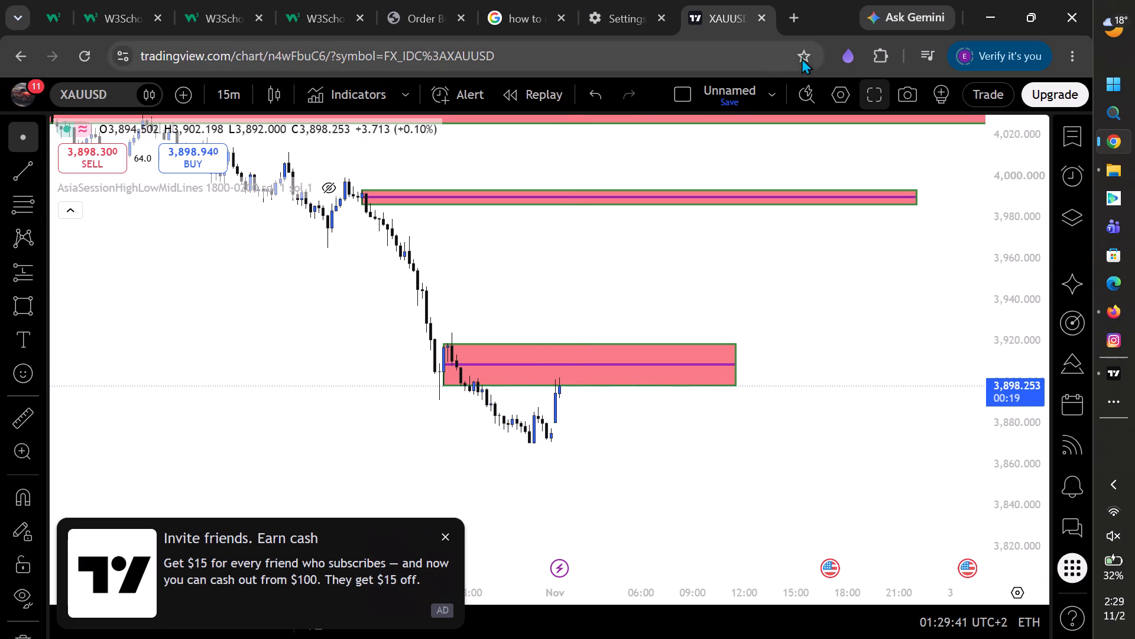
{"action": "left_click", "coordinate": [423, 14]}
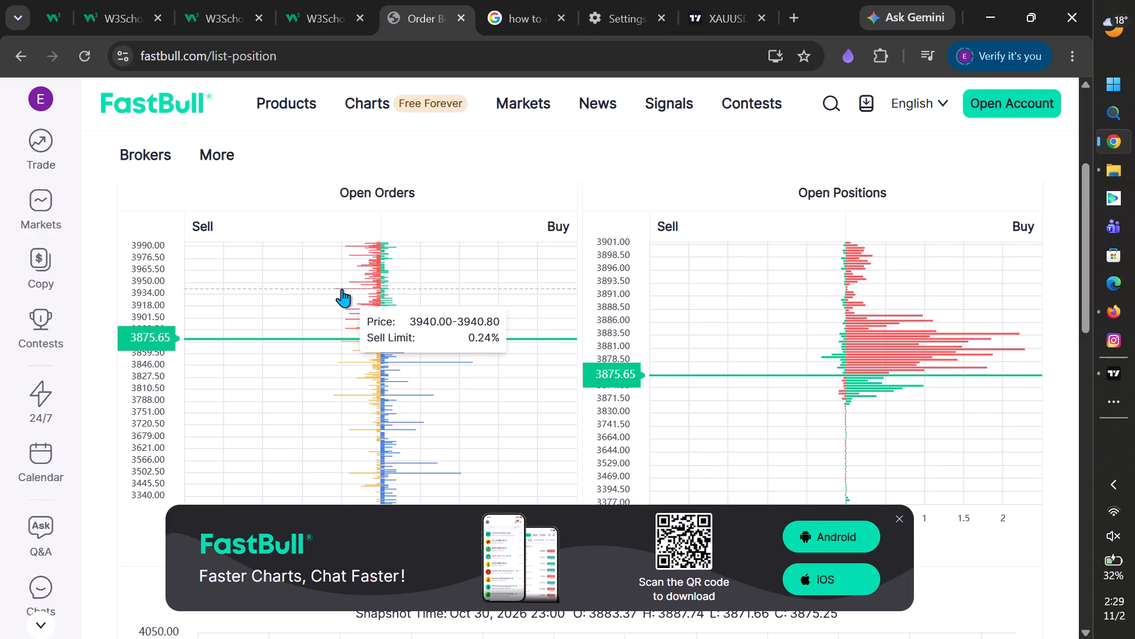
{"action": "left_click", "coordinate": [703, 9]}
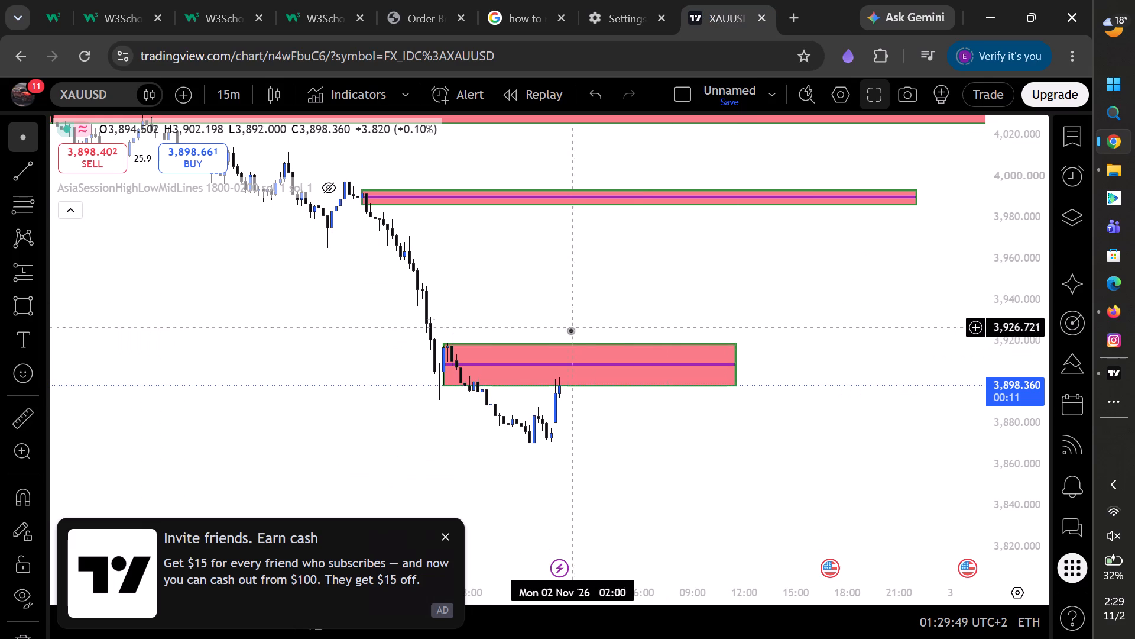
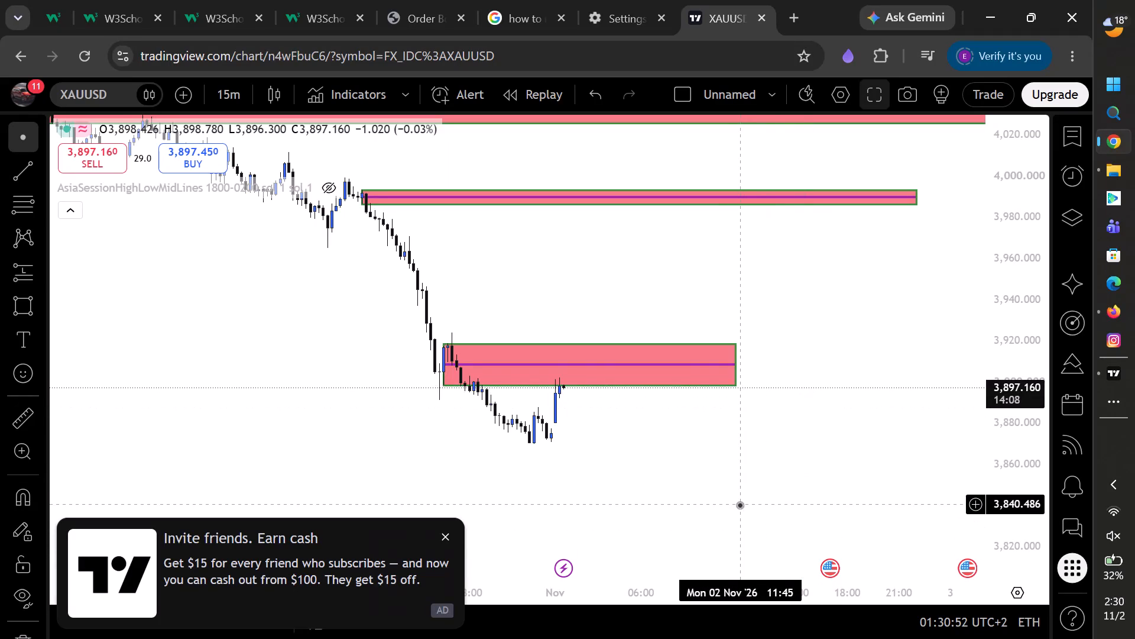
Switch the XAUUSD chart from the 15-minute to the 5-minute timeframe.
{"action": "scroll", "coordinate": [738, 508], "scroll_direction": "up", "scroll_amount": 2}
{"action": "scroll", "coordinate": [1004, 377], "scroll_direction": "up", "scroll_amount": 2}
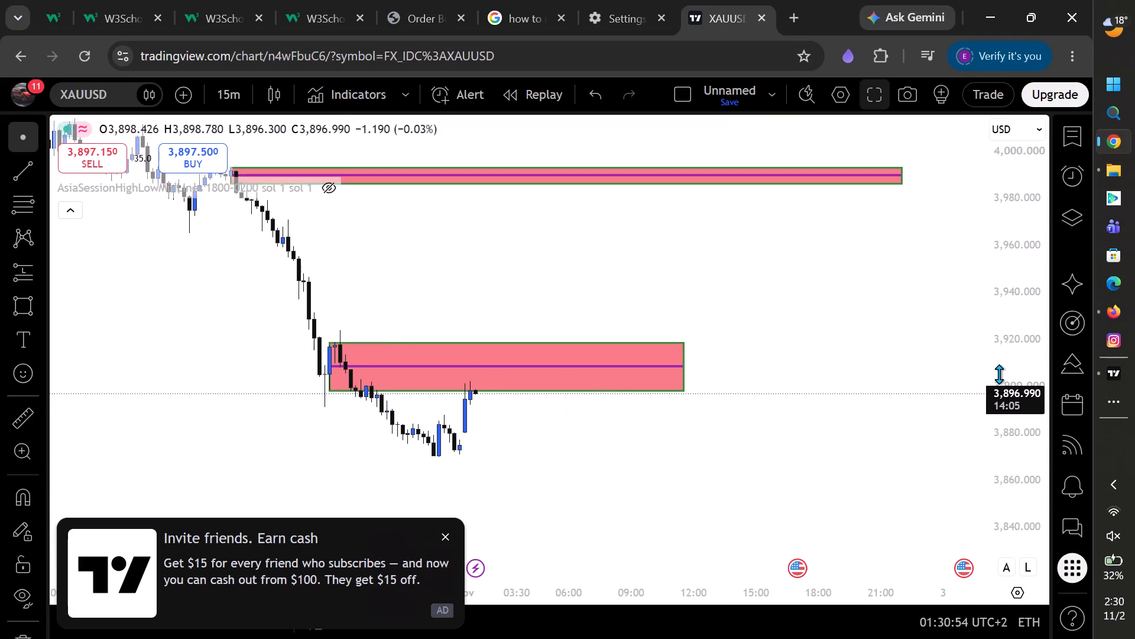
{"action": "scroll", "coordinate": [999, 374], "scroll_direction": "up", "scroll_amount": 4}
{"action": "left_click_drag", "start_coordinate": [879, 469], "coordinate": [853, 369]}
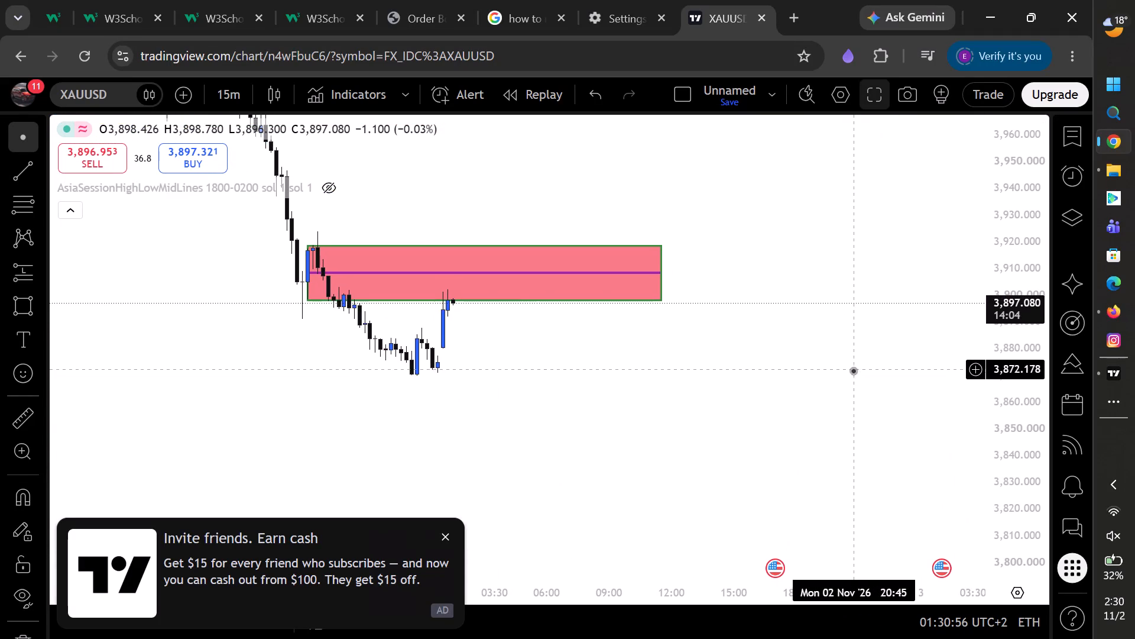
{"action": "scroll", "coordinate": [835, 380], "scroll_direction": "down", "scroll_amount": 2}
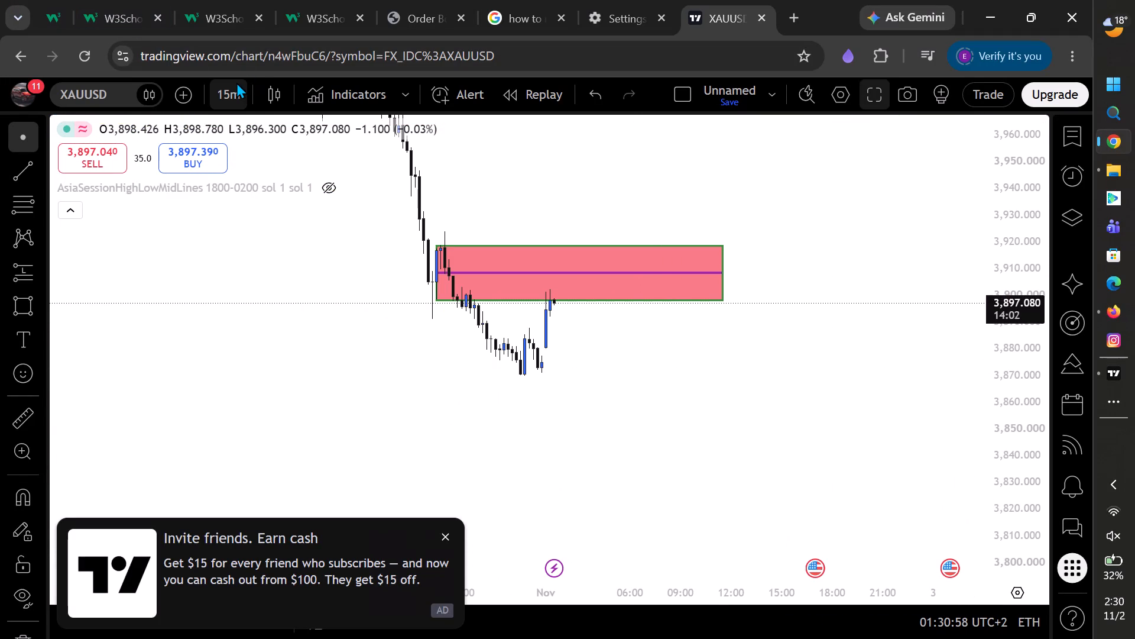
{"action": "left_click", "coordinate": [237, 88]}
{"action": "scroll", "coordinate": [265, 391], "scroll_direction": "down", "scroll_amount": 1}
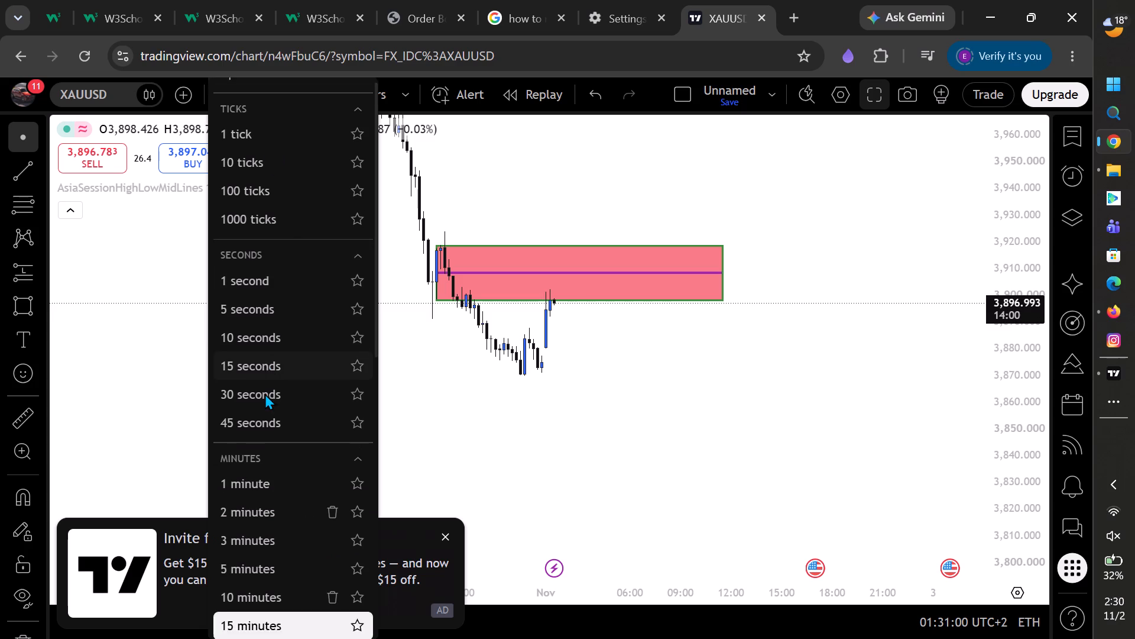
{"action": "left_click", "coordinate": [264, 502]}
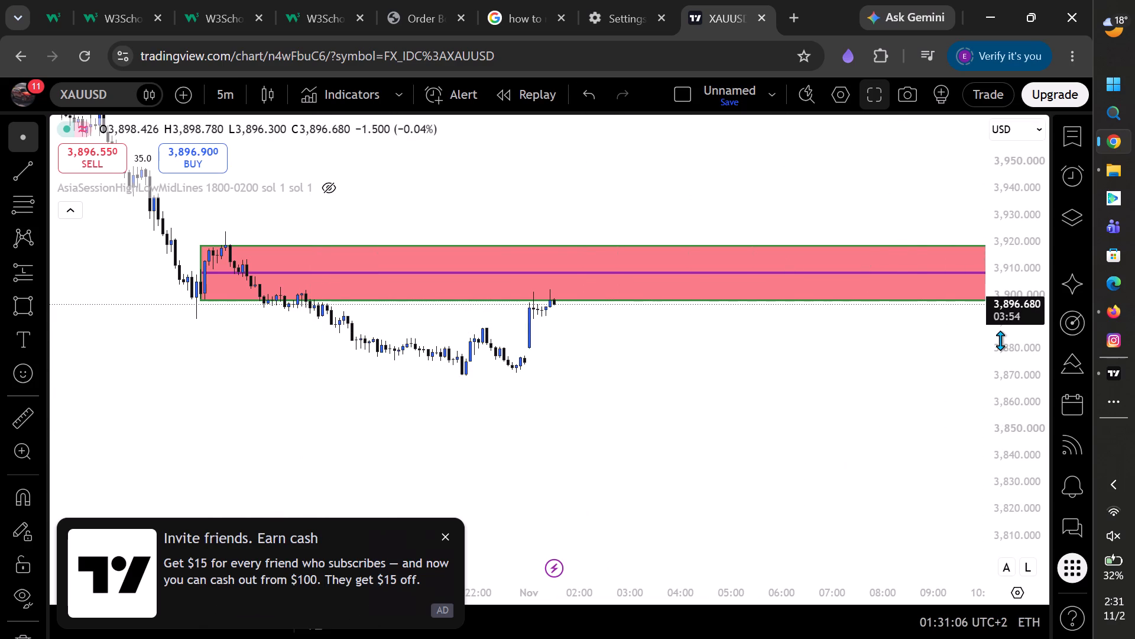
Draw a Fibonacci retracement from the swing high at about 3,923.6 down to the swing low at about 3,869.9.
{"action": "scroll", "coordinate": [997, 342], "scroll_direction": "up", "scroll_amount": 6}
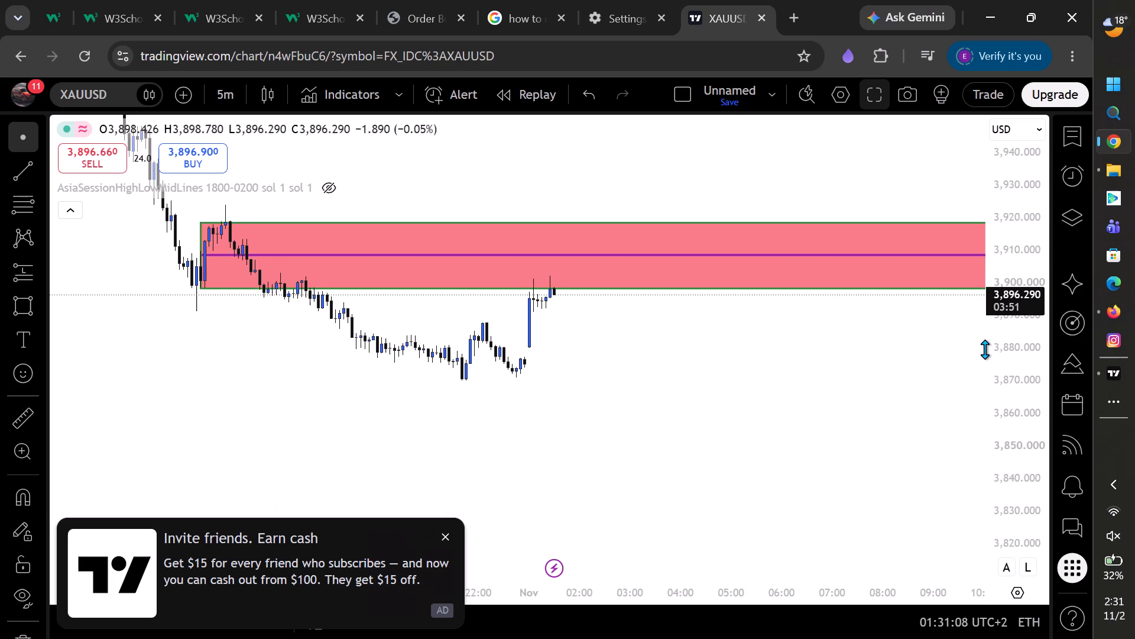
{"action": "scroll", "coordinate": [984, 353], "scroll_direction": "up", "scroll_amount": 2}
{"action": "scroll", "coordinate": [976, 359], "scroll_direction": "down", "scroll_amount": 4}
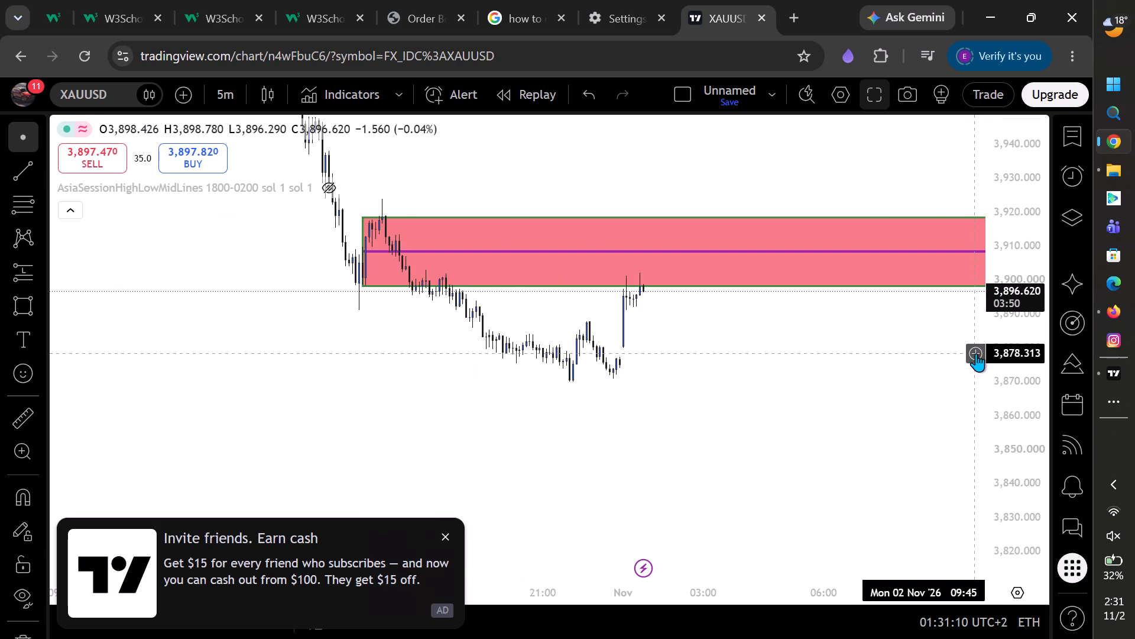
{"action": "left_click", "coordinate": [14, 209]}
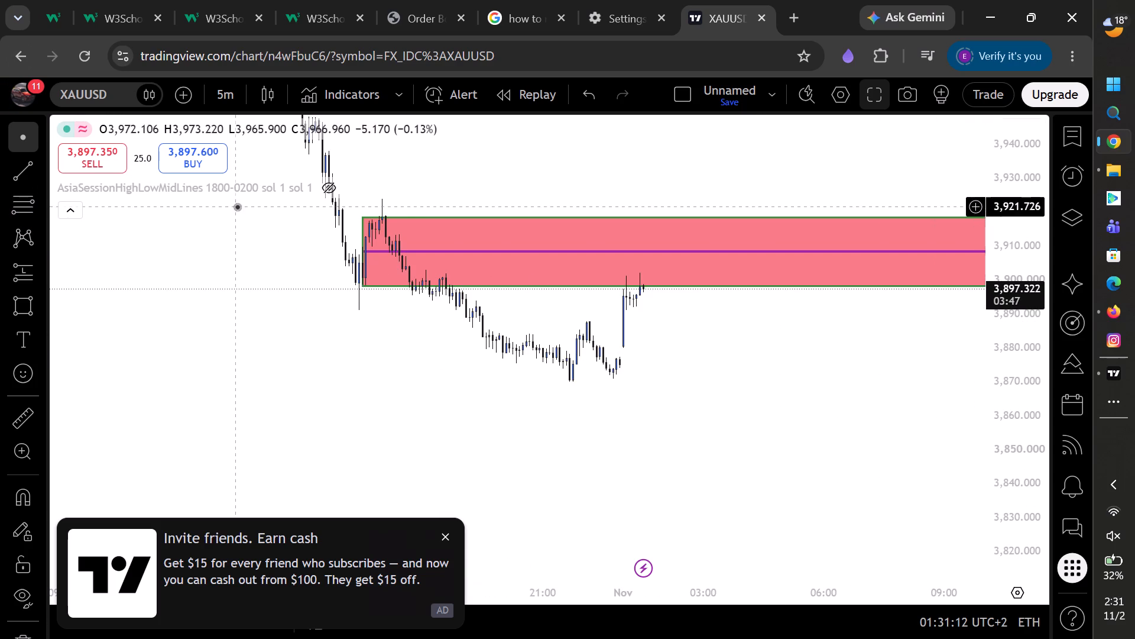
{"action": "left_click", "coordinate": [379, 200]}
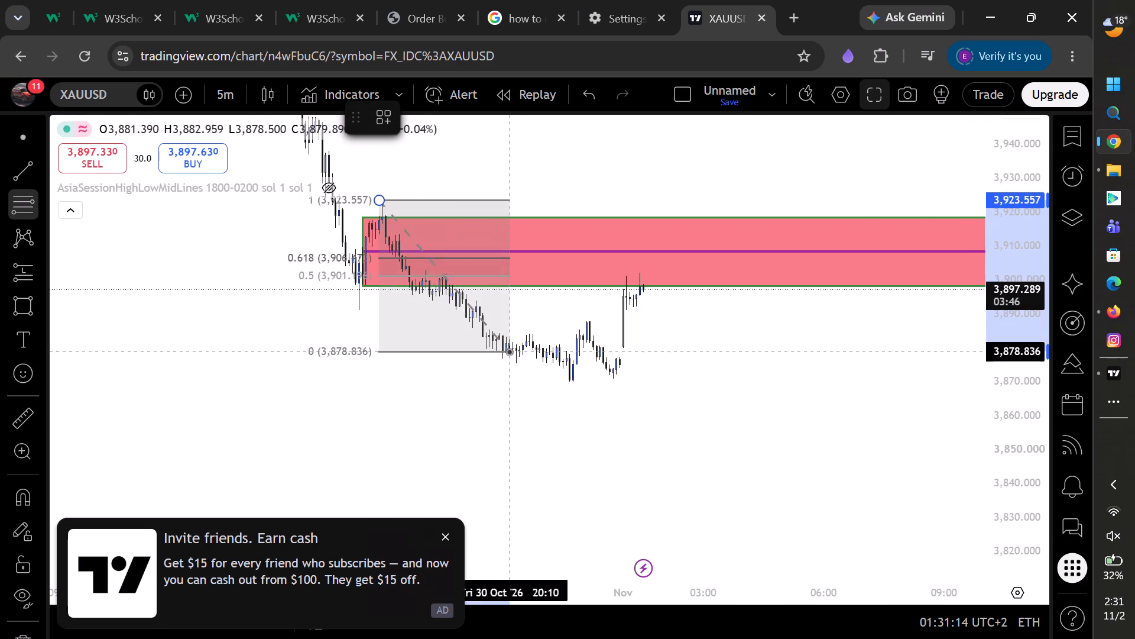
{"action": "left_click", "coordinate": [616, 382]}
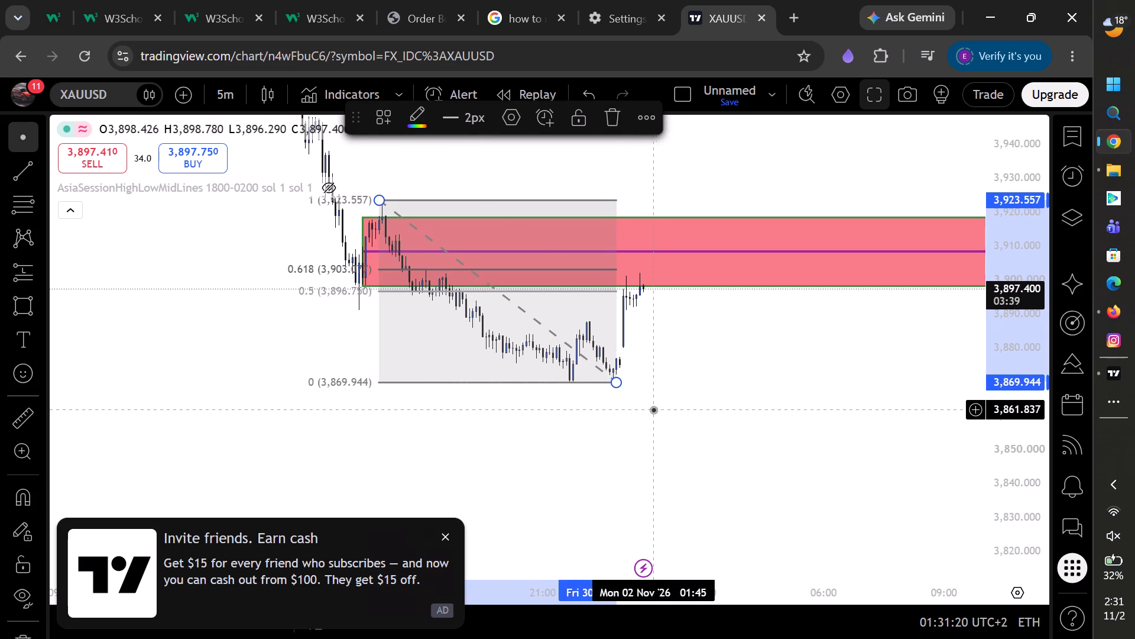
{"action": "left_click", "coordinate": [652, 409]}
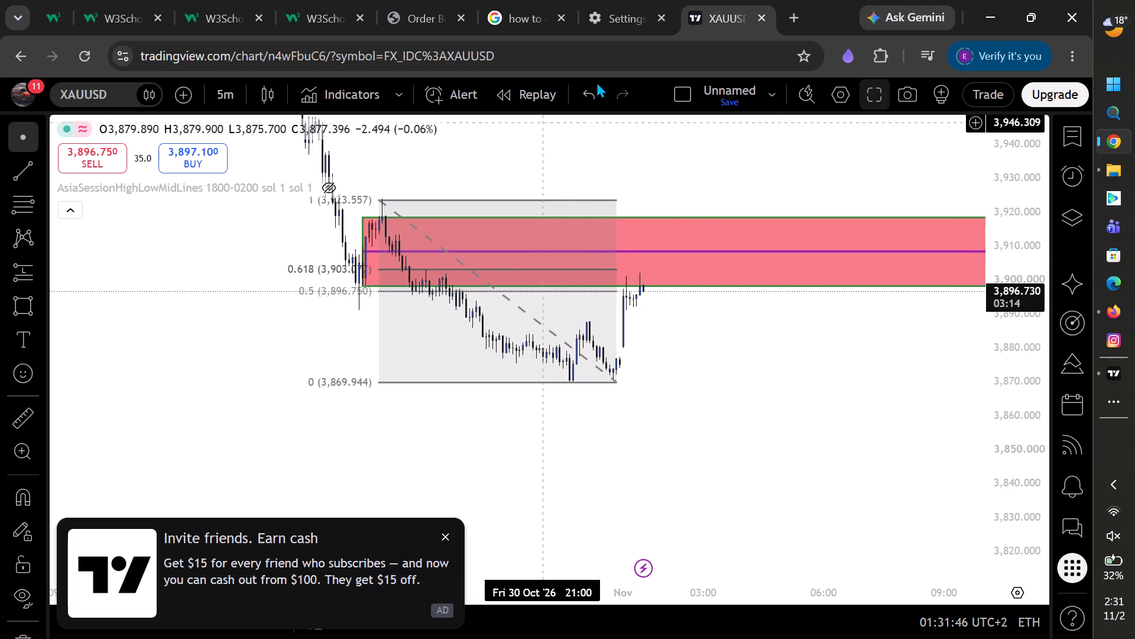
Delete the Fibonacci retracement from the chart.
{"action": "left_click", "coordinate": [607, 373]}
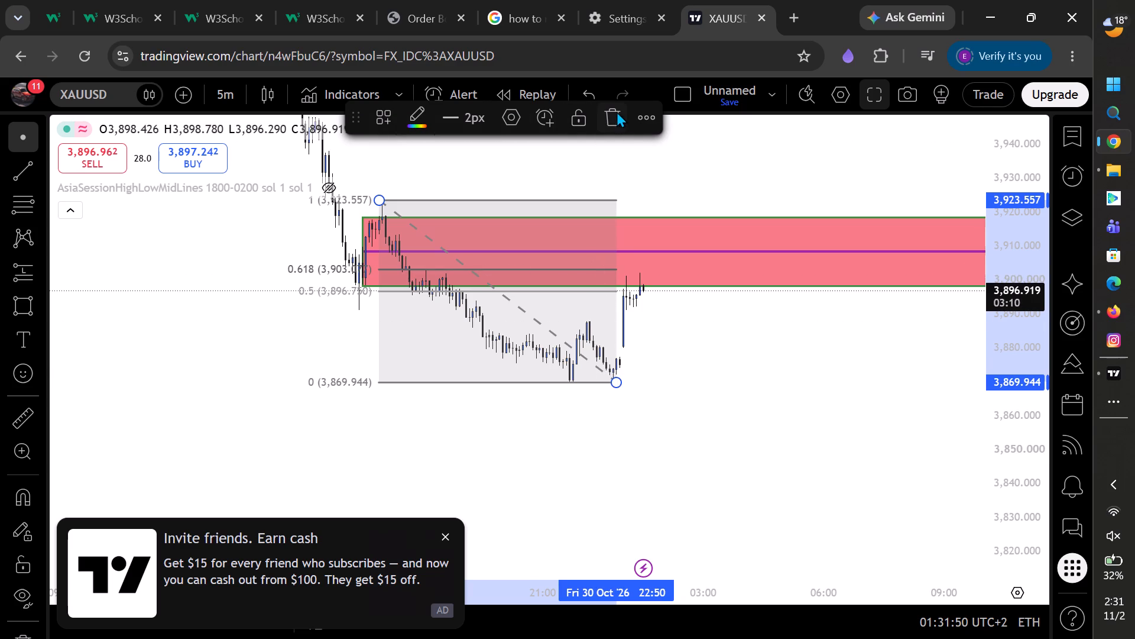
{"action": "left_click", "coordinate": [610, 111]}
Place a Short position at the latest candles with its entry at about 3,898.4, on the supply zone's lower edge.
{"action": "left_click_drag", "start_coordinate": [726, 421], "coordinate": [711, 433]}
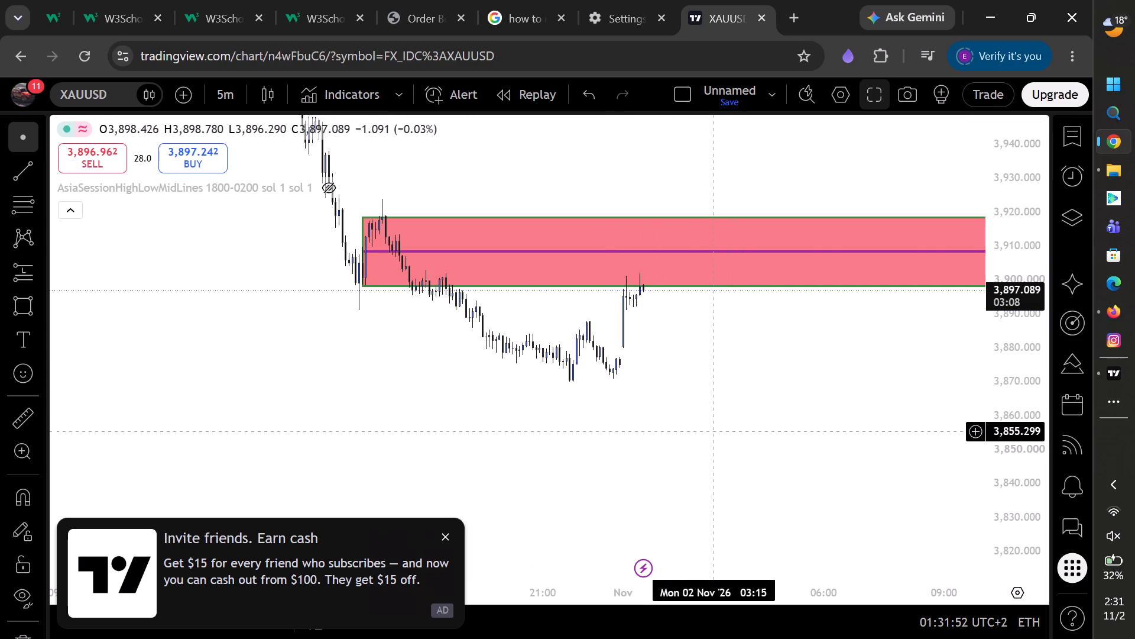
{"action": "left_click_drag", "start_coordinate": [711, 433], "coordinate": [528, 429]}
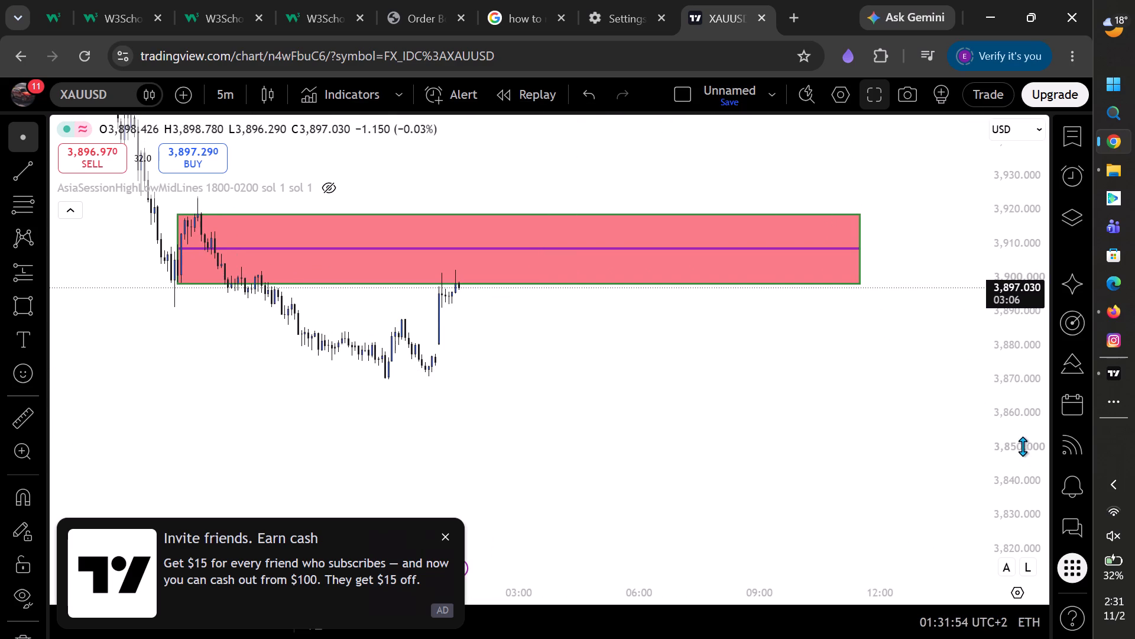
{"action": "scroll", "coordinate": [1022, 444], "scroll_direction": "up", "scroll_amount": 8}
{"action": "left_click_drag", "start_coordinate": [700, 421], "coordinate": [549, 451]}
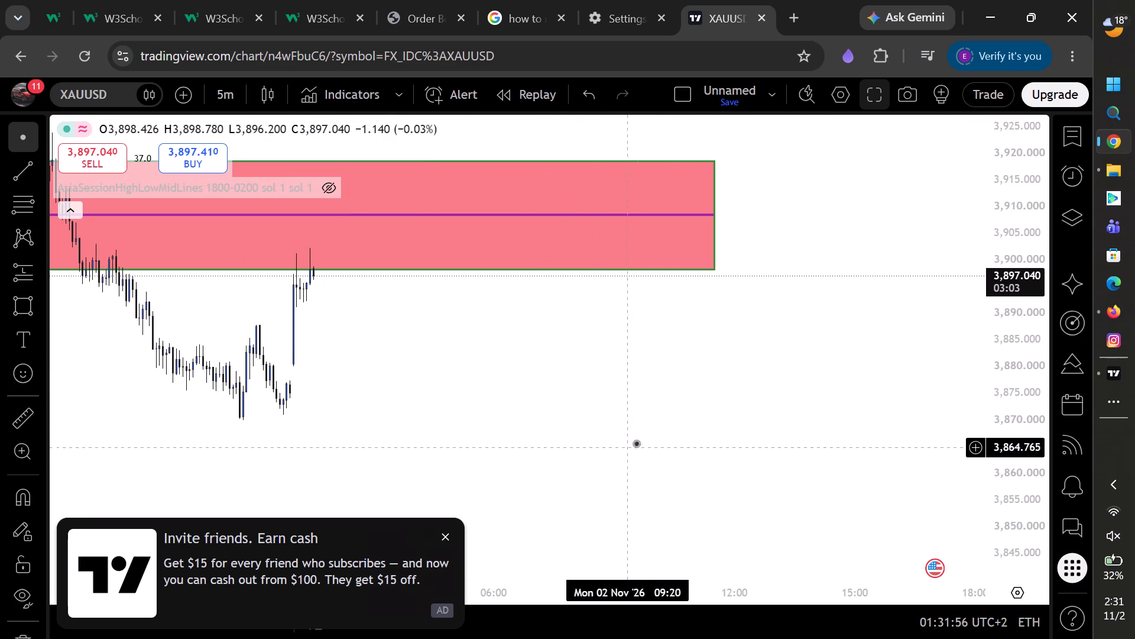
{"action": "scroll", "coordinate": [649, 432], "scroll_direction": "up", "scroll_amount": 2}
{"action": "left_click_drag", "start_coordinate": [534, 400], "coordinate": [643, 398]}
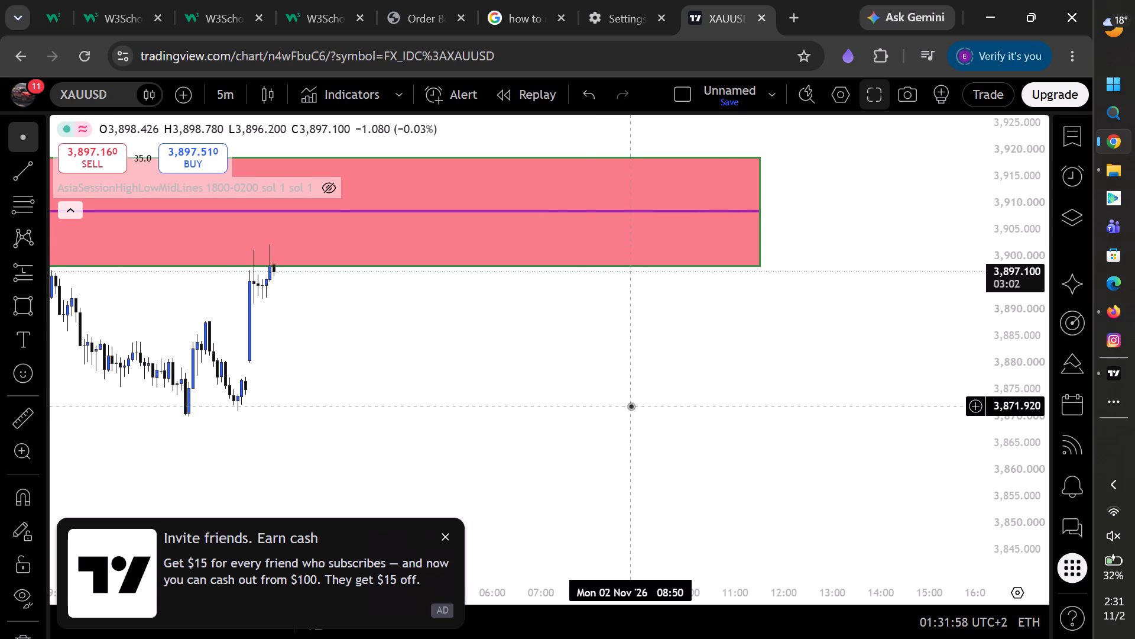
{"action": "left_click", "coordinate": [35, 273]}
{"action": "left_click", "coordinate": [40, 266]}
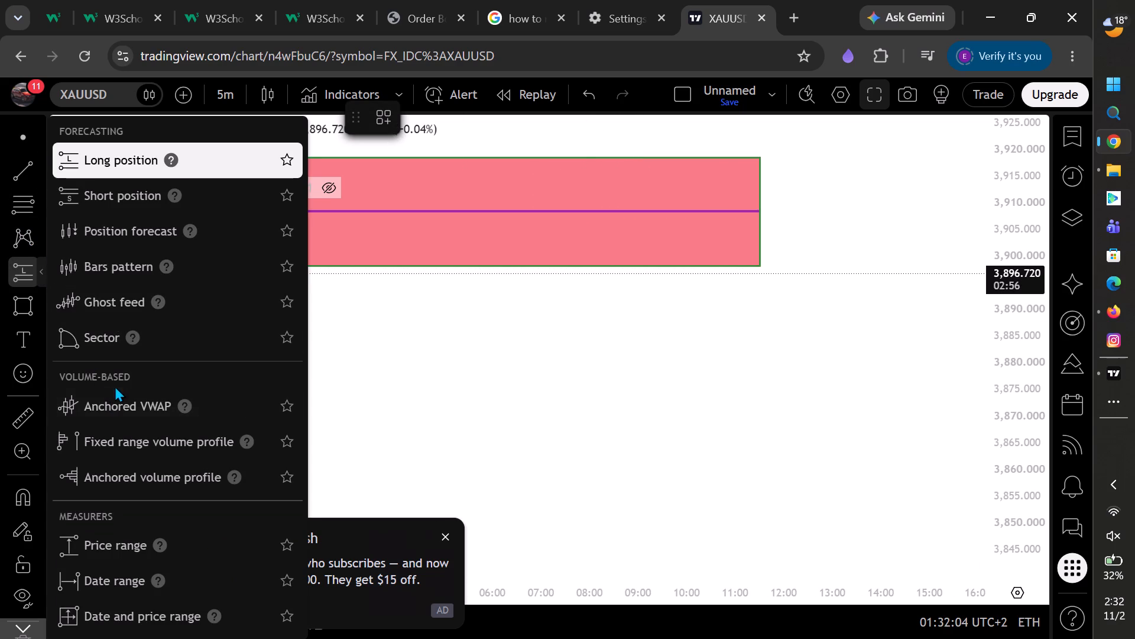
{"action": "left_click", "coordinate": [116, 196]}
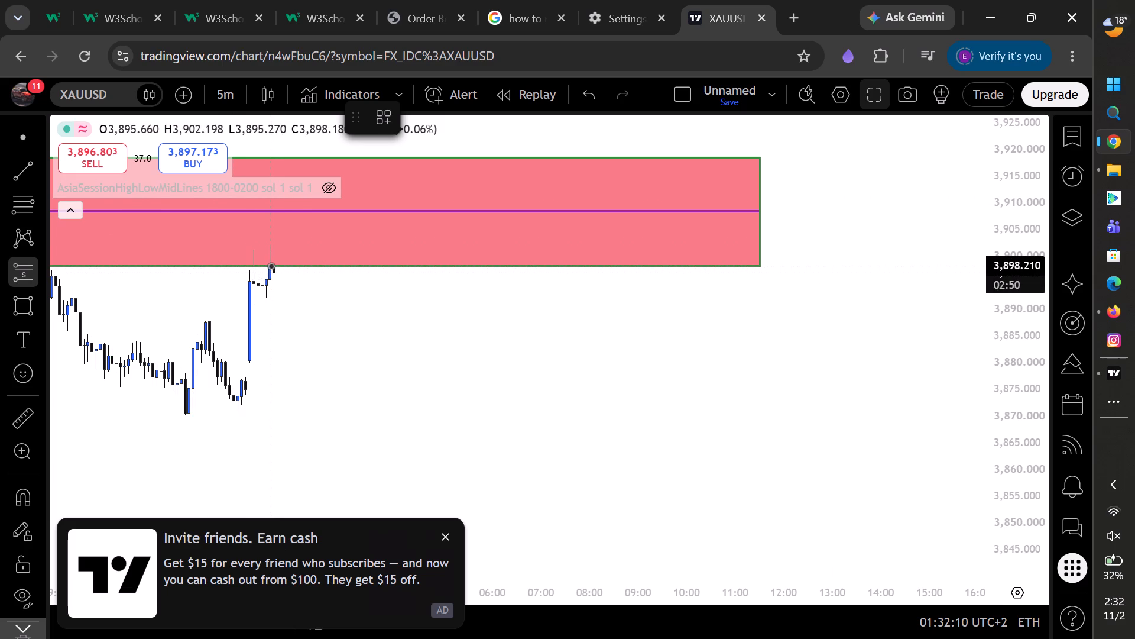
{"action": "left_click", "coordinate": [270, 264]}
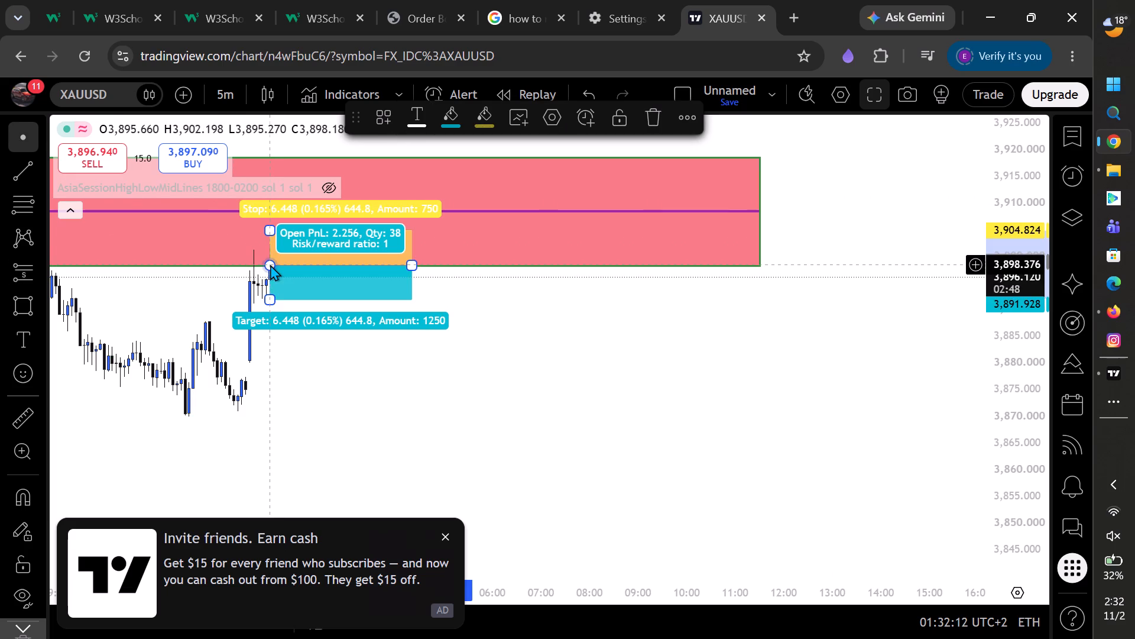
Set the short position's target to about 3,870.4 at the recent low and its stop to about 3,908.4 on the zone's midline.
{"action": "left_click_drag", "start_coordinate": [269, 299], "coordinate": [271, 332]}
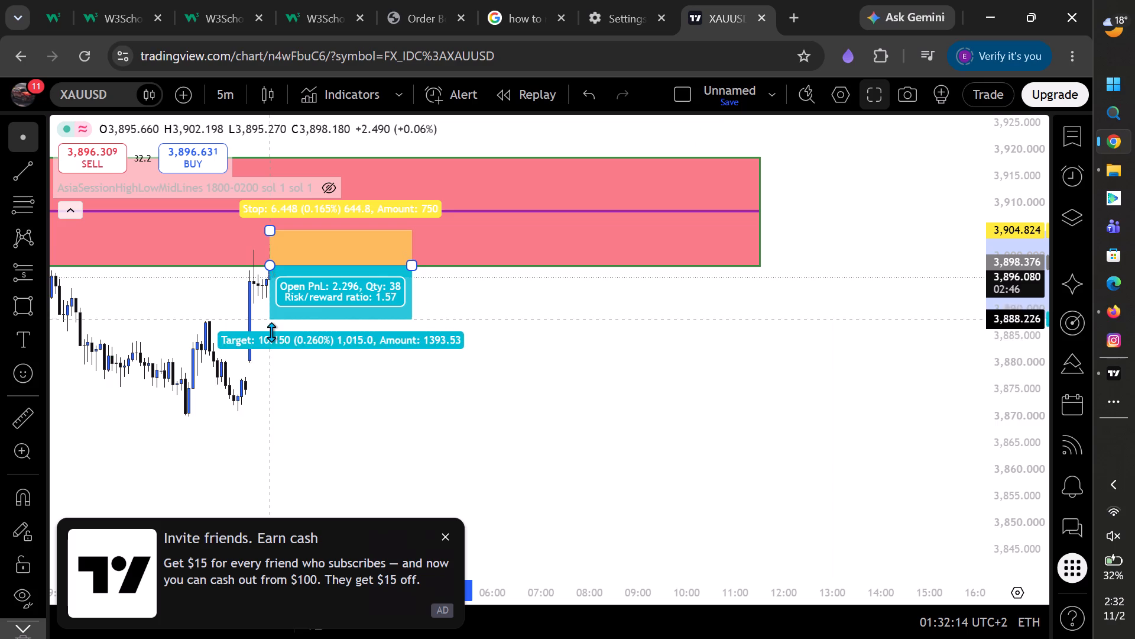
{"action": "left_click_drag", "start_coordinate": [271, 332], "coordinate": [273, 414]}
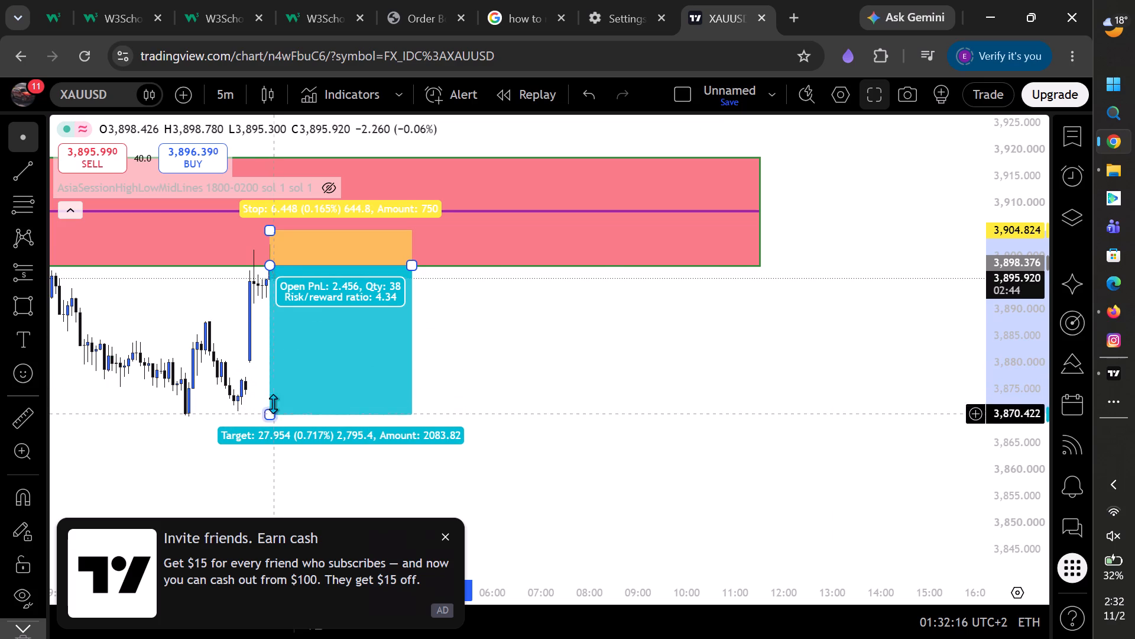
{"action": "left_click_drag", "start_coordinate": [271, 231], "coordinate": [269, 207]}
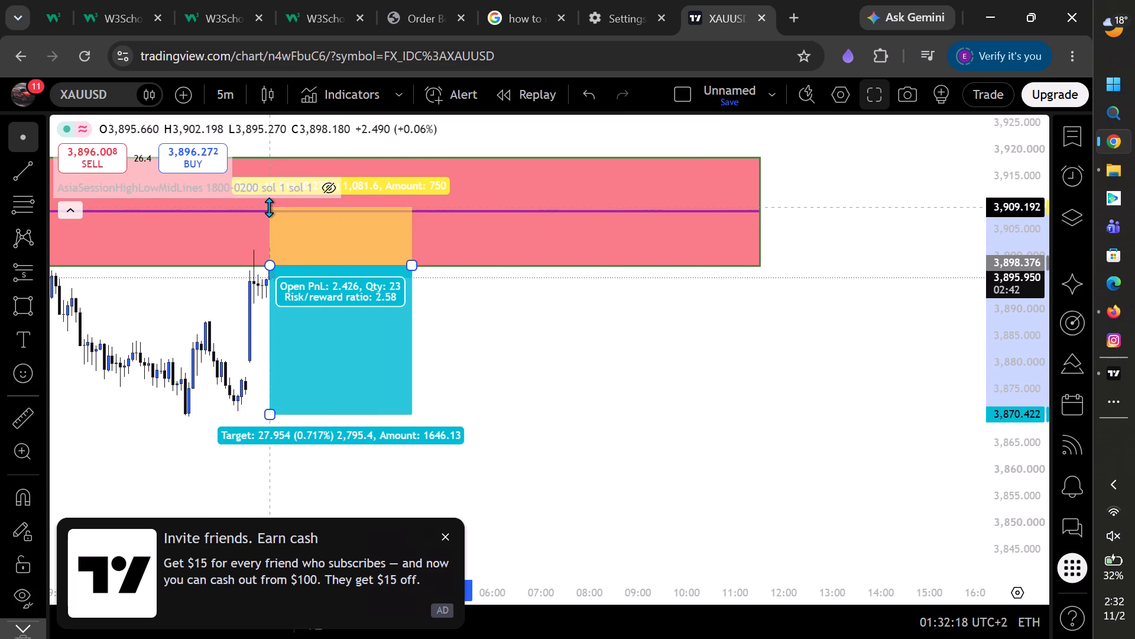
{"action": "left_click_drag", "start_coordinate": [269, 207], "coordinate": [268, 216]}
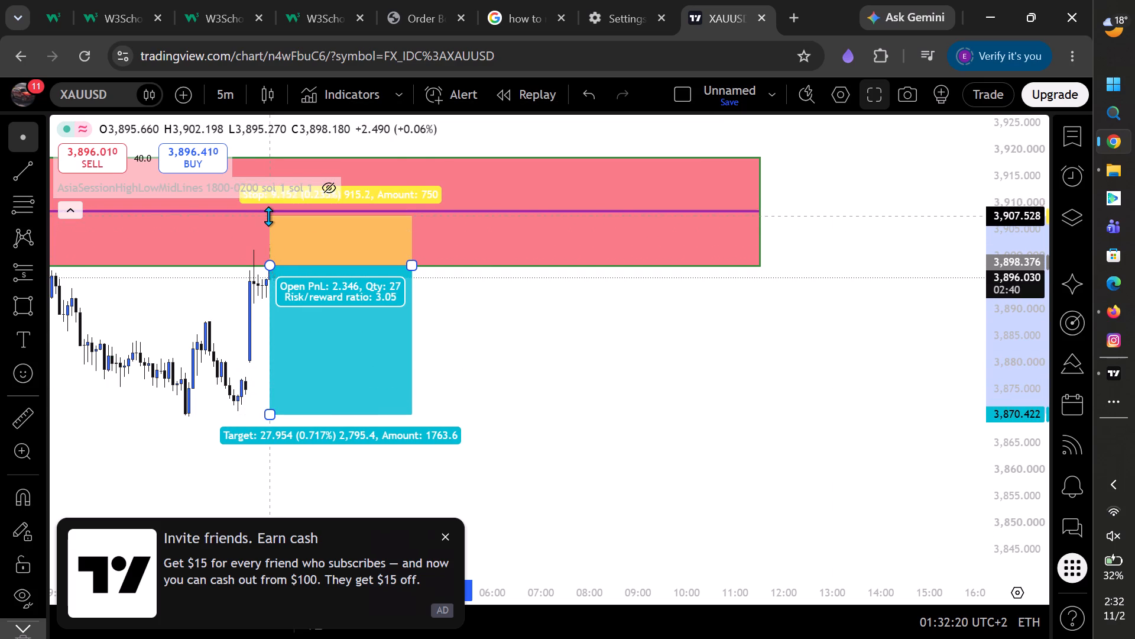
{"action": "left_click_drag", "start_coordinate": [268, 216], "coordinate": [268, 211]}
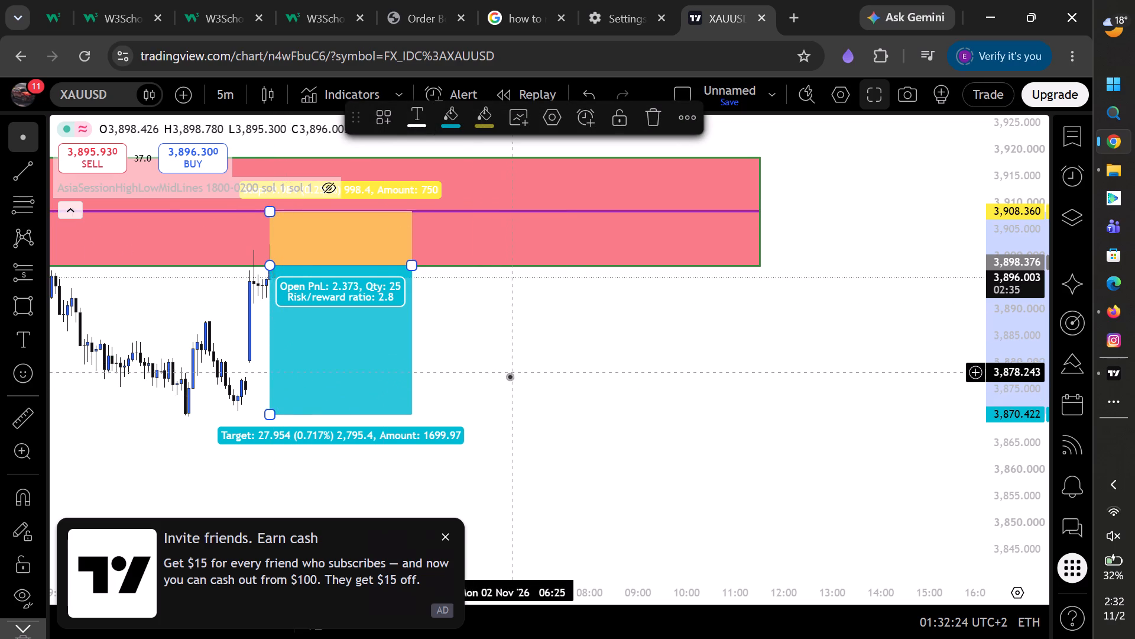
{"action": "scroll", "coordinate": [508, 378], "scroll_direction": "down", "scroll_amount": 3}
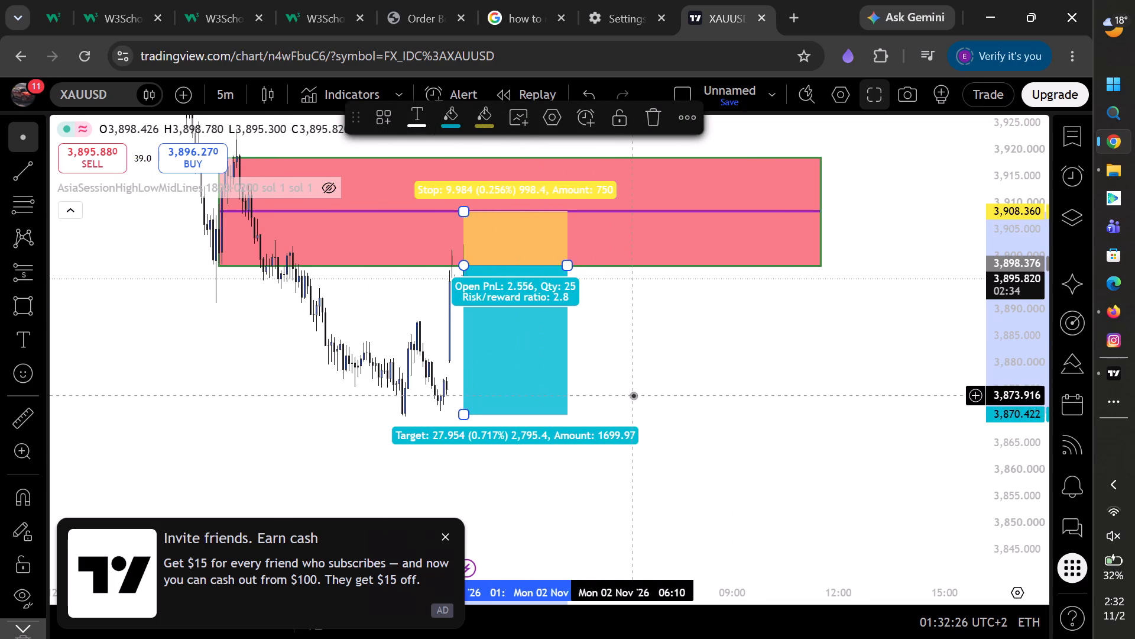
{"action": "left_click", "coordinate": [633, 396]}
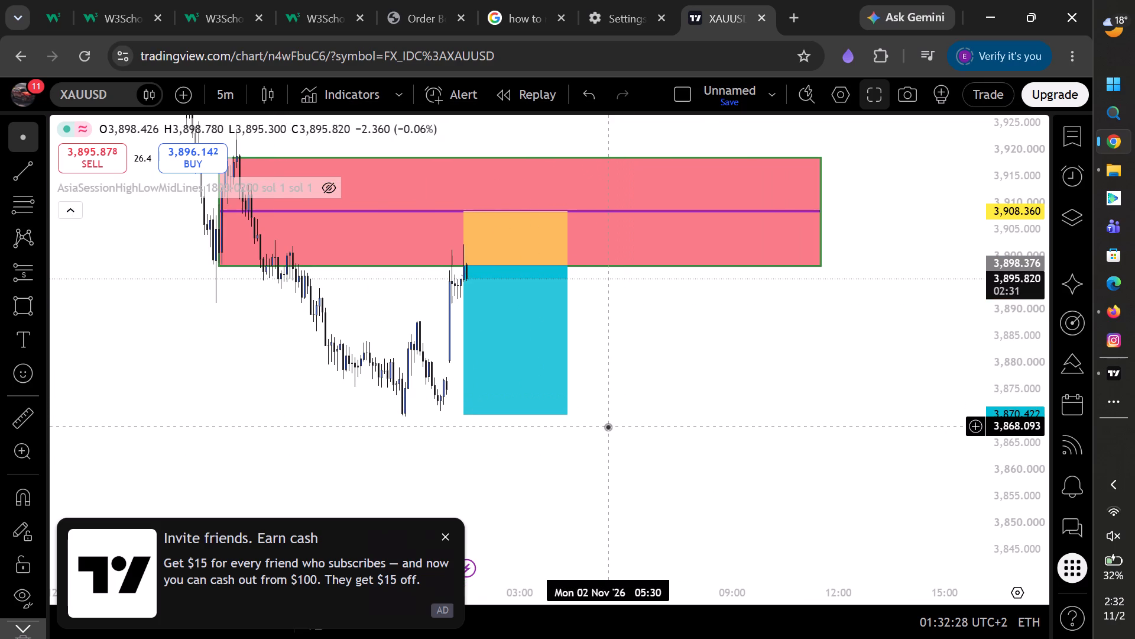
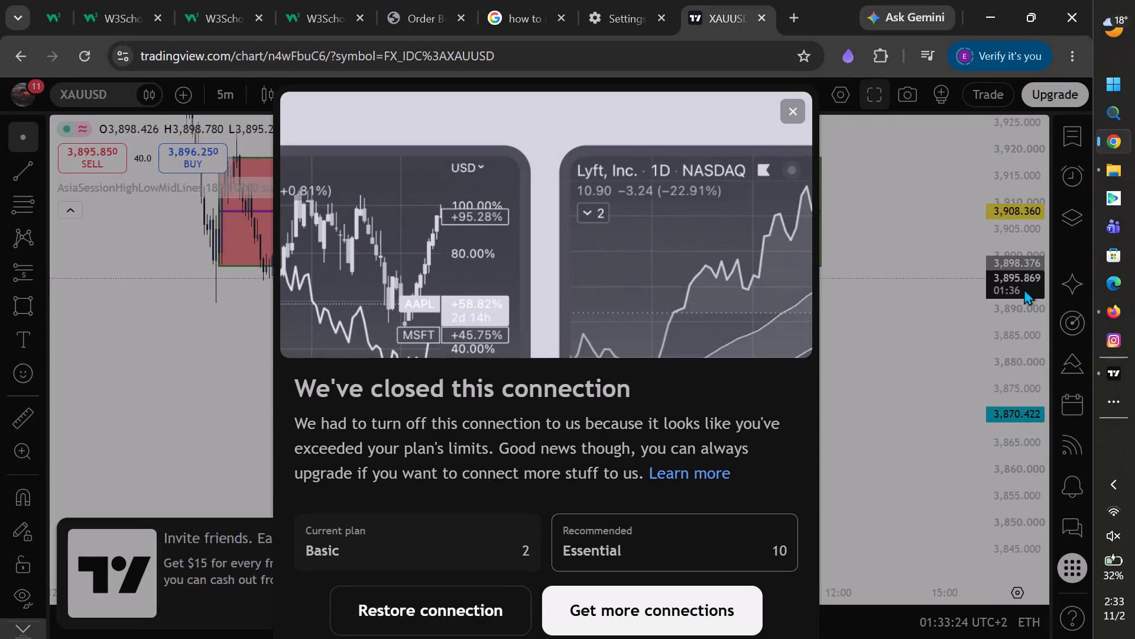
Dismiss the notice about the closed connection without upgrading or restoring it.
{"action": "left_click", "coordinate": [796, 117]}
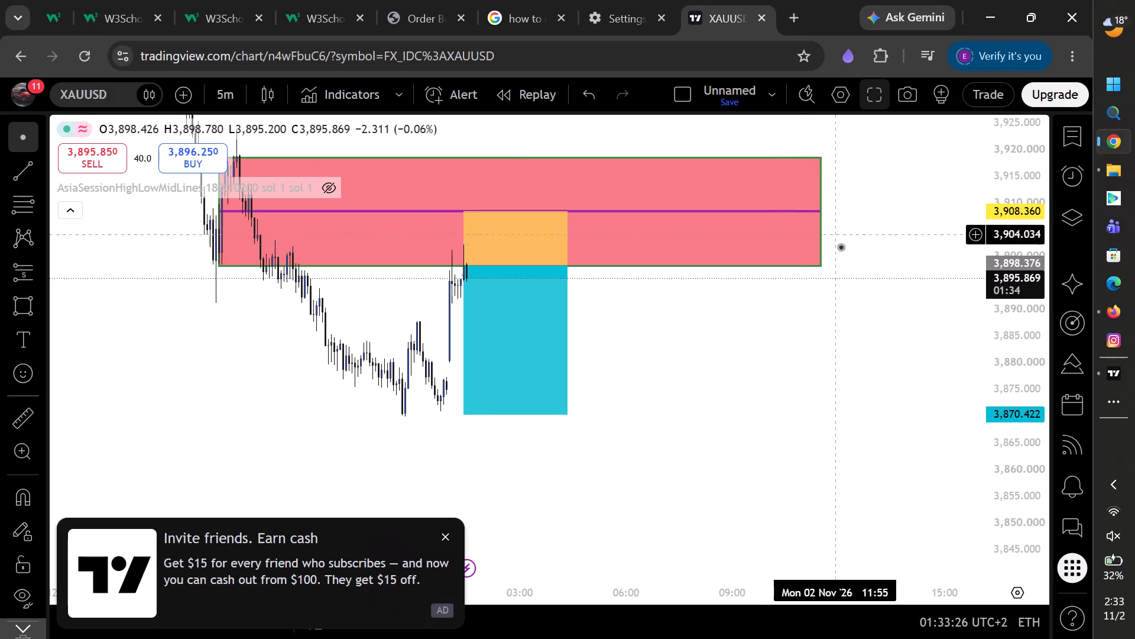
Examine the short position against the supply zones and recent 5-minute candles in fullscreen, and close the invite-friends ad.
{"action": "scroll", "coordinate": [814, 363], "scroll_direction": "up", "scroll_amount": 1}
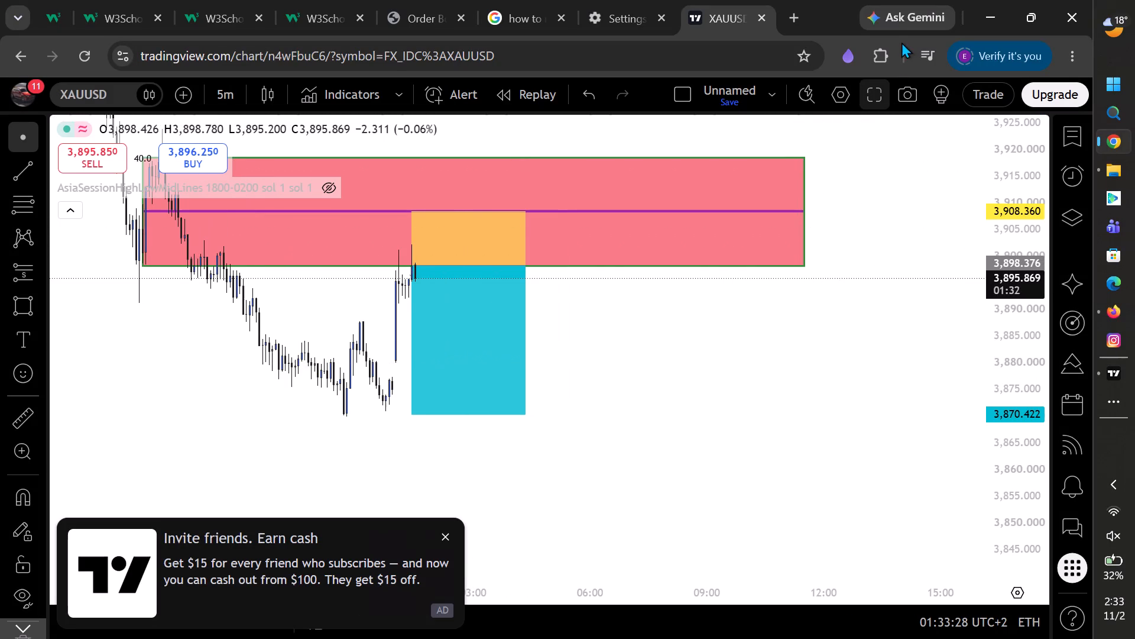
{"action": "left_click", "coordinate": [871, 89]}
{"action": "scroll", "coordinate": [1040, 169], "scroll_direction": "down", "scroll_amount": 18}
{"action": "scroll", "coordinate": [1040, 174], "scroll_direction": "down", "scroll_amount": 3}
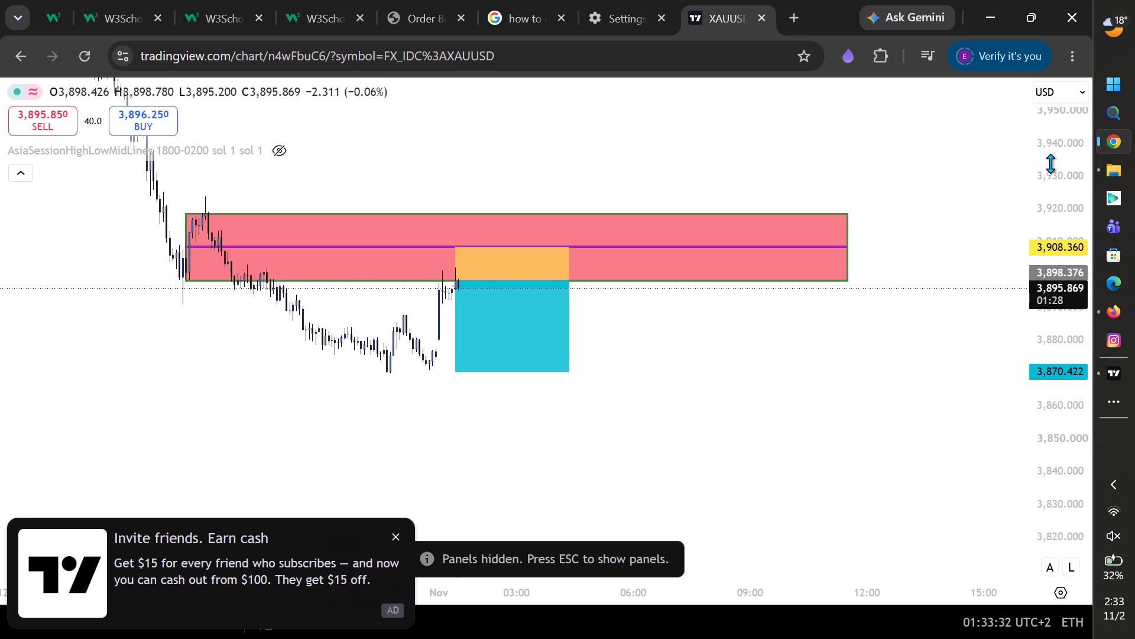
{"action": "scroll", "coordinate": [1051, 164], "scroll_direction": "down", "scroll_amount": 3}
{"action": "scroll", "coordinate": [1051, 160], "scroll_direction": "up", "scroll_amount": 5}
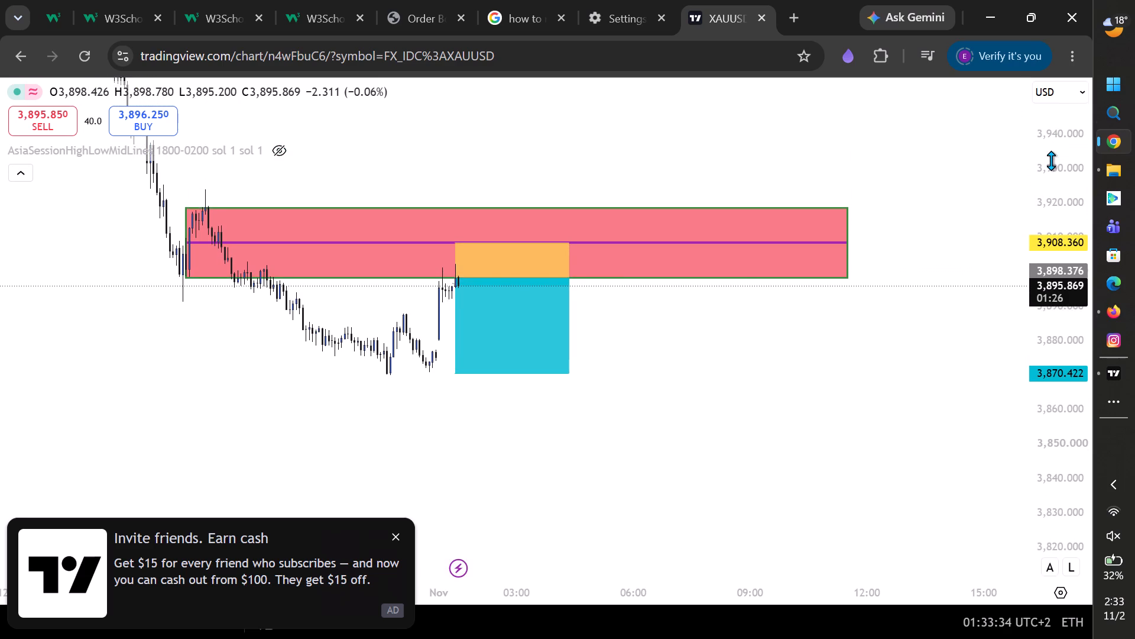
{"action": "scroll", "coordinate": [1035, 206], "scroll_direction": "down", "scroll_amount": 12}
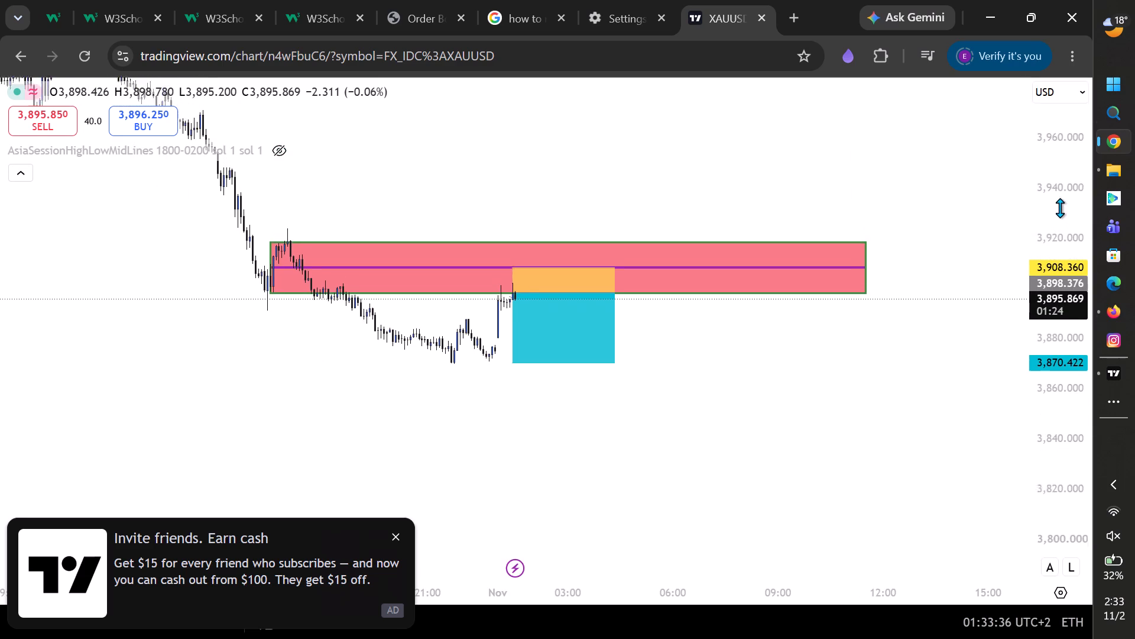
{"action": "scroll", "coordinate": [1060, 208], "scroll_direction": "down", "scroll_amount": 7}
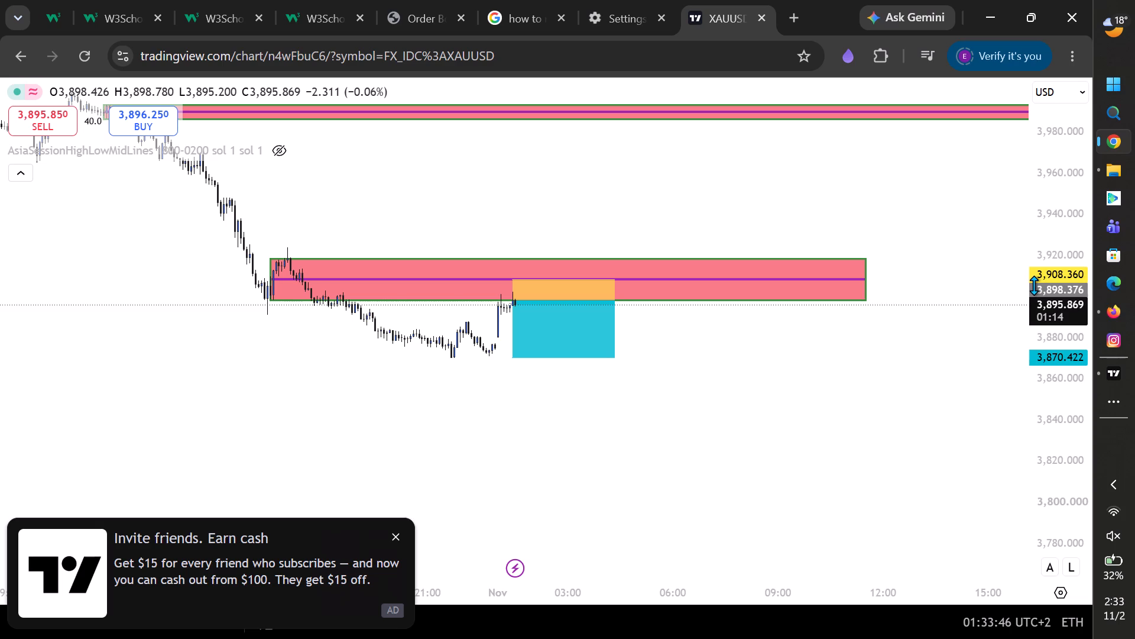
{"action": "scroll", "coordinate": [1047, 367], "scroll_direction": "up", "scroll_amount": 7}
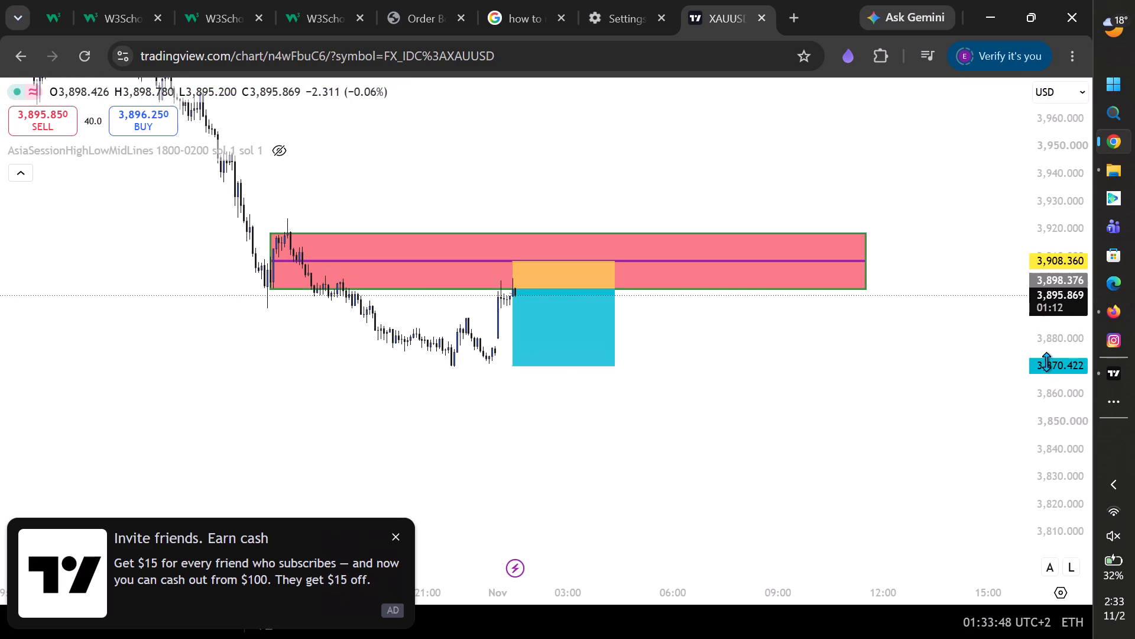
{"action": "scroll", "coordinate": [1044, 364], "scroll_direction": "up", "scroll_amount": 7}
{"action": "scroll", "coordinate": [994, 392], "scroll_direction": "up", "scroll_amount": 3}
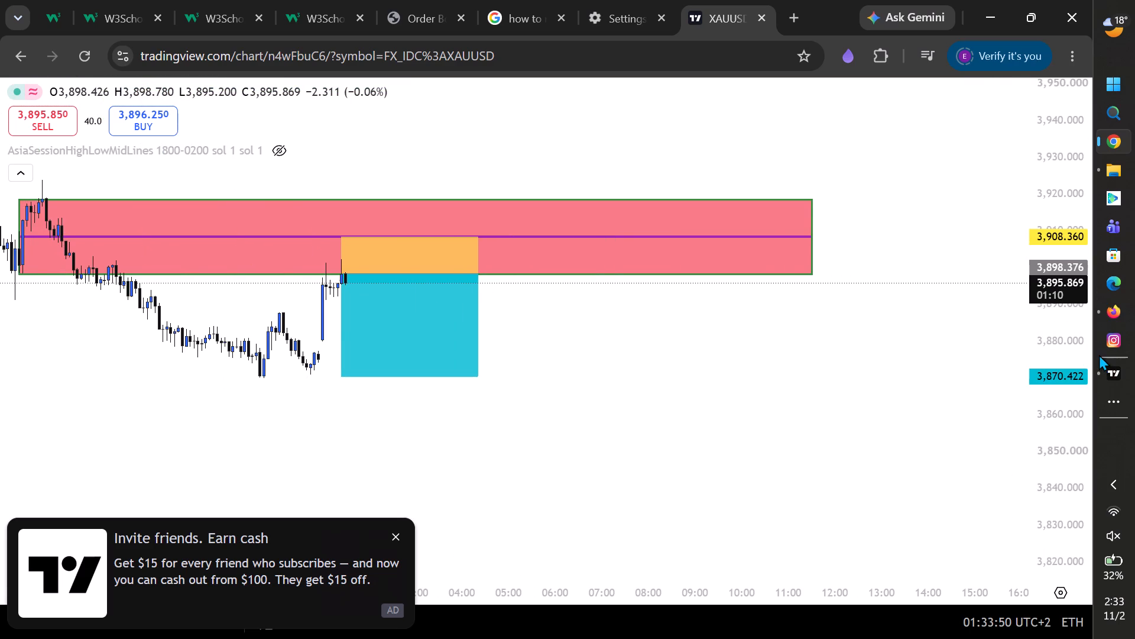
{"action": "scroll", "coordinate": [1081, 357], "scroll_direction": "up", "scroll_amount": 6}
{"action": "scroll", "coordinate": [1030, 365], "scroll_direction": "up", "scroll_amount": 3}
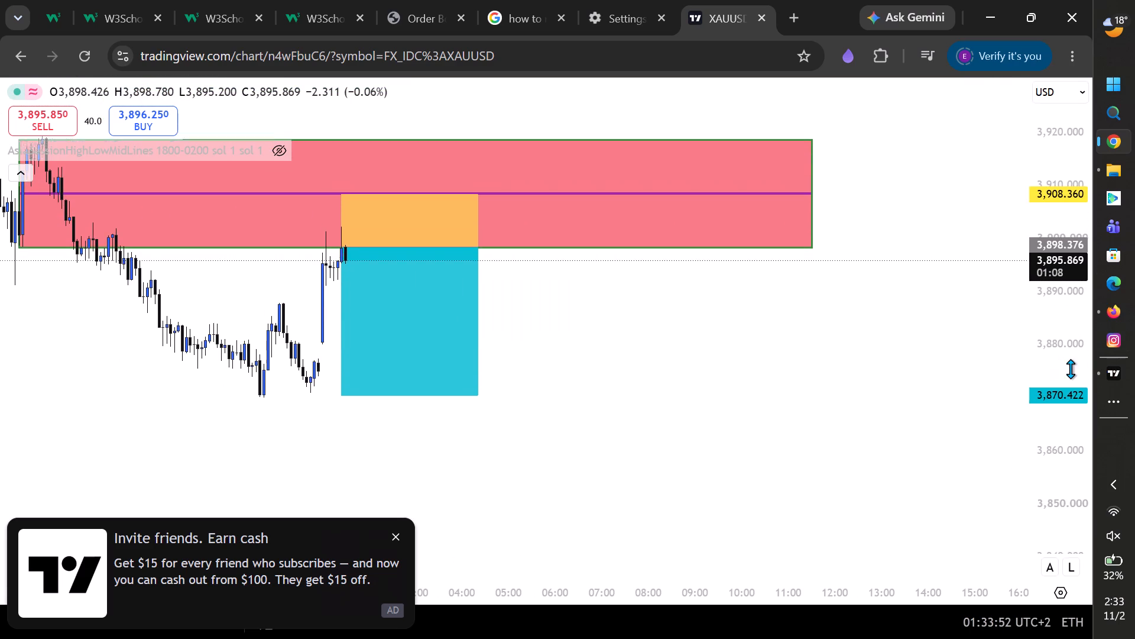
{"action": "scroll", "coordinate": [1071, 369], "scroll_direction": "up", "scroll_amount": 2}
{"action": "scroll", "coordinate": [909, 367], "scroll_direction": "up", "scroll_amount": 2}
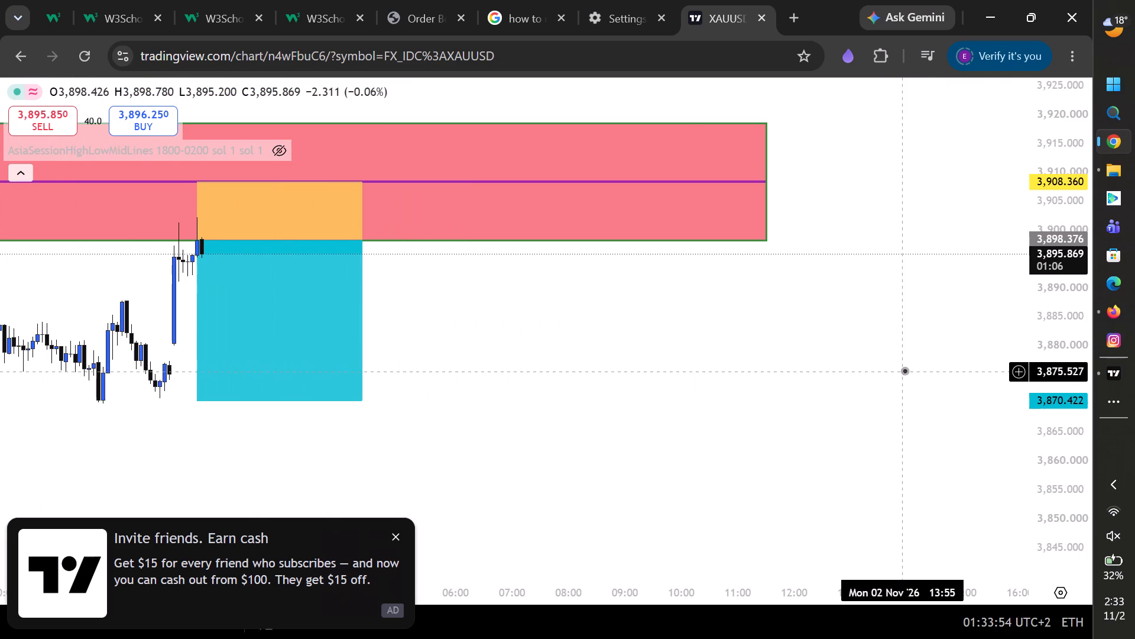
{"action": "left_click_drag", "start_coordinate": [829, 371], "coordinate": [967, 389]}
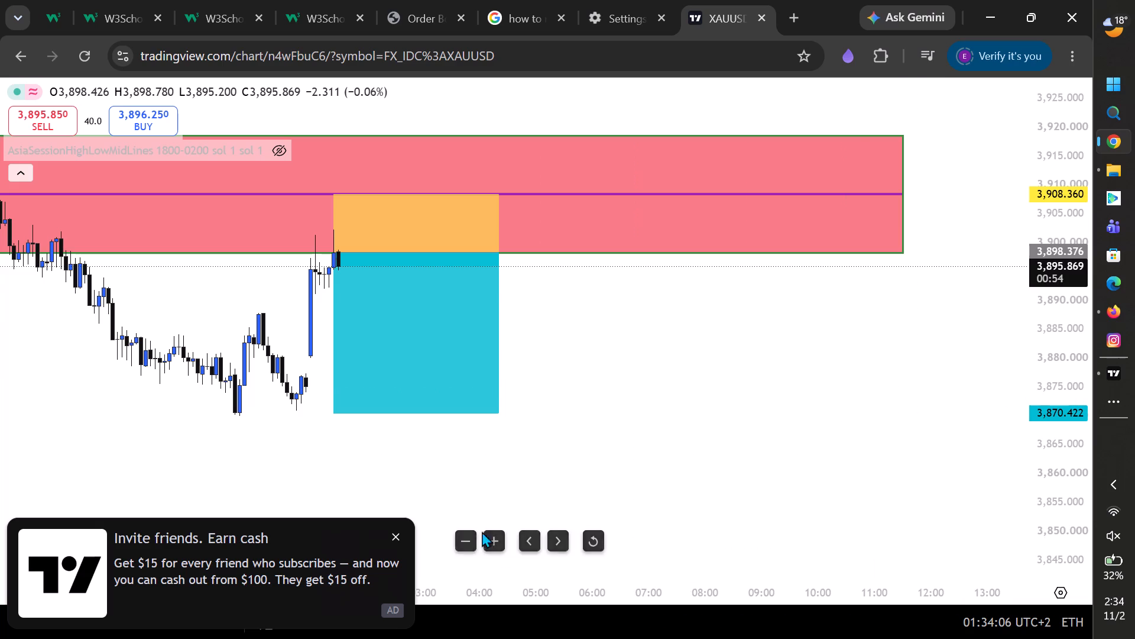
{"action": "left_click", "coordinate": [397, 533]}
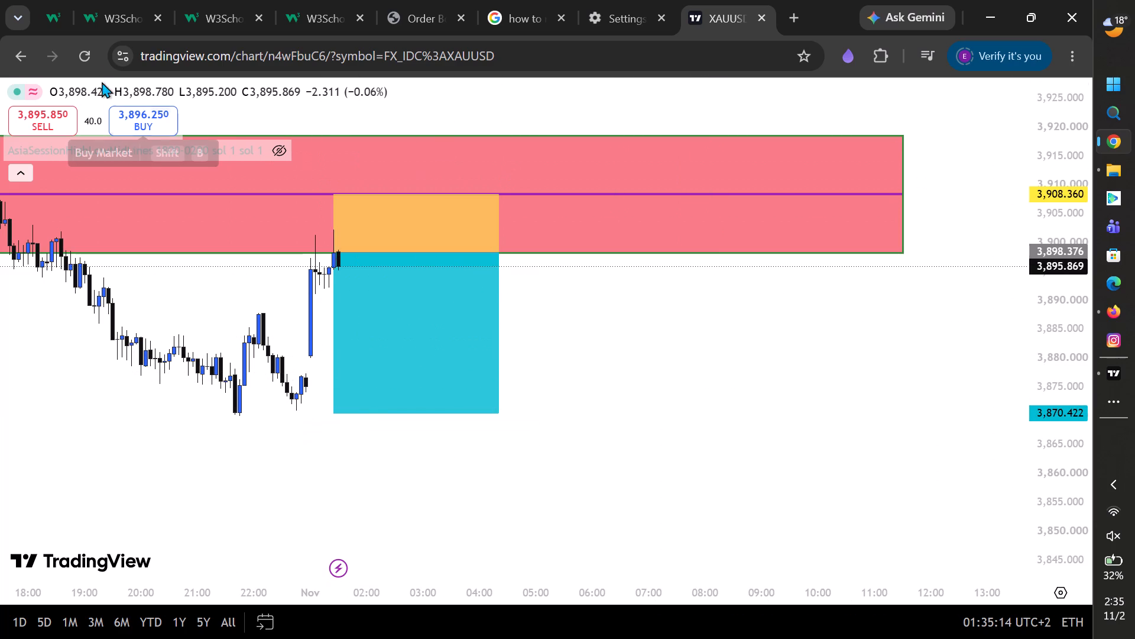
Reload the XAUUSD chart page and show the chart in fullscreen.
{"action": "left_click", "coordinate": [80, 57]}
{"action": "left_click", "coordinate": [627, 164]}
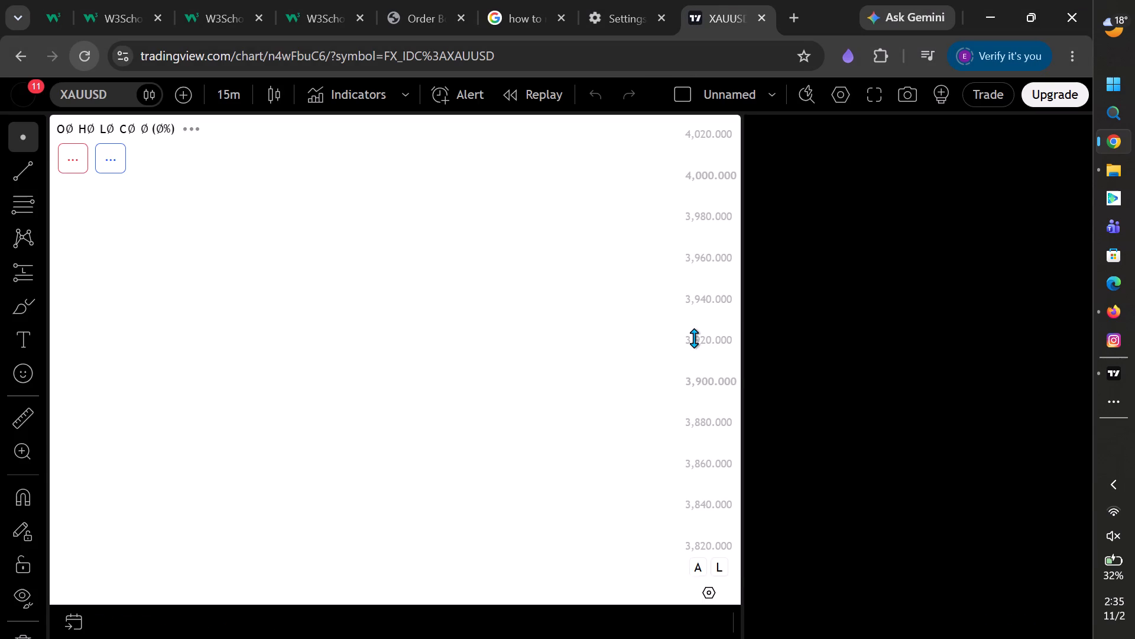
{"action": "left_click", "coordinate": [877, 96]}
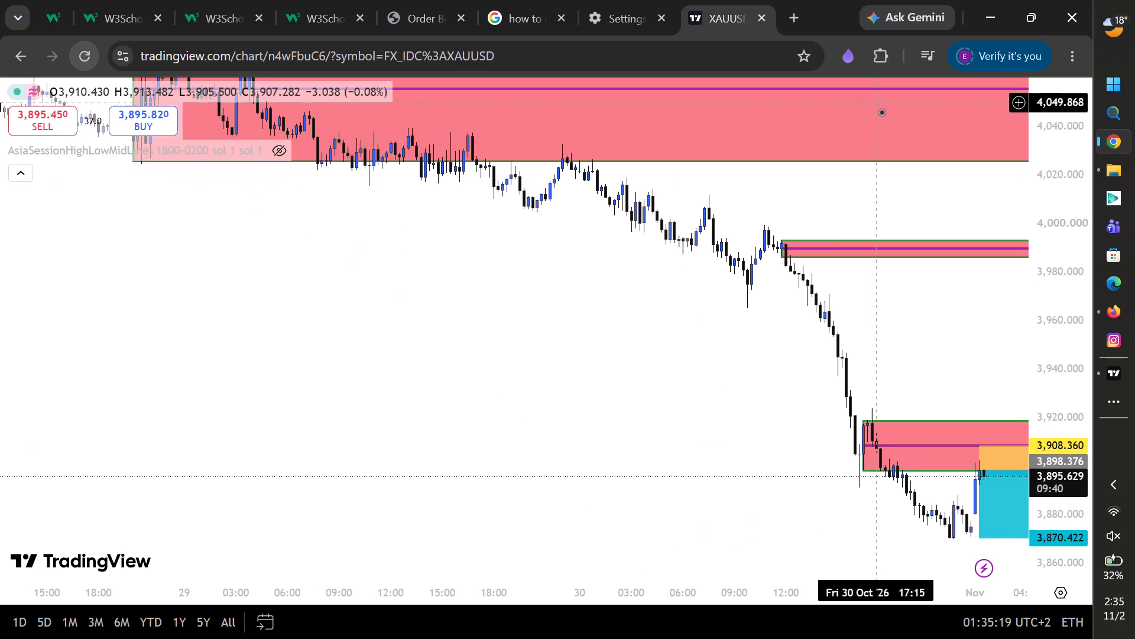
Examine the 15-minute price drop, the supply zones above price and the short position's place within the lowest zone.
{"action": "left_click_drag", "start_coordinate": [583, 408], "coordinate": [405, 353]}
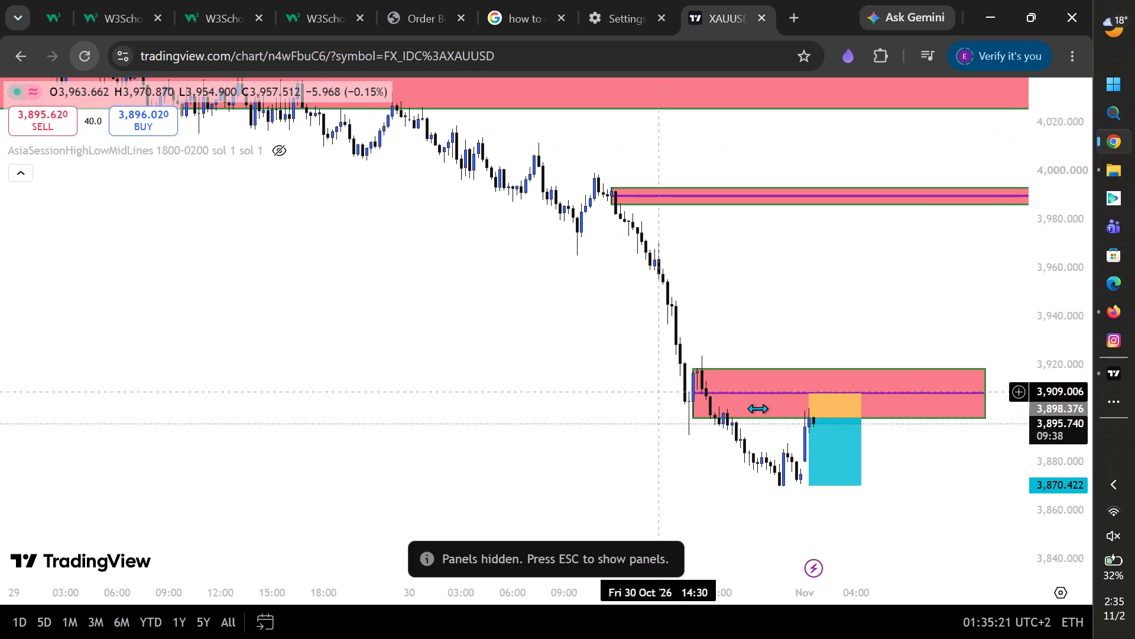
{"action": "left_click", "coordinate": [924, 497]}
{"action": "left_click_drag", "start_coordinate": [925, 496], "coordinate": [896, 509]}
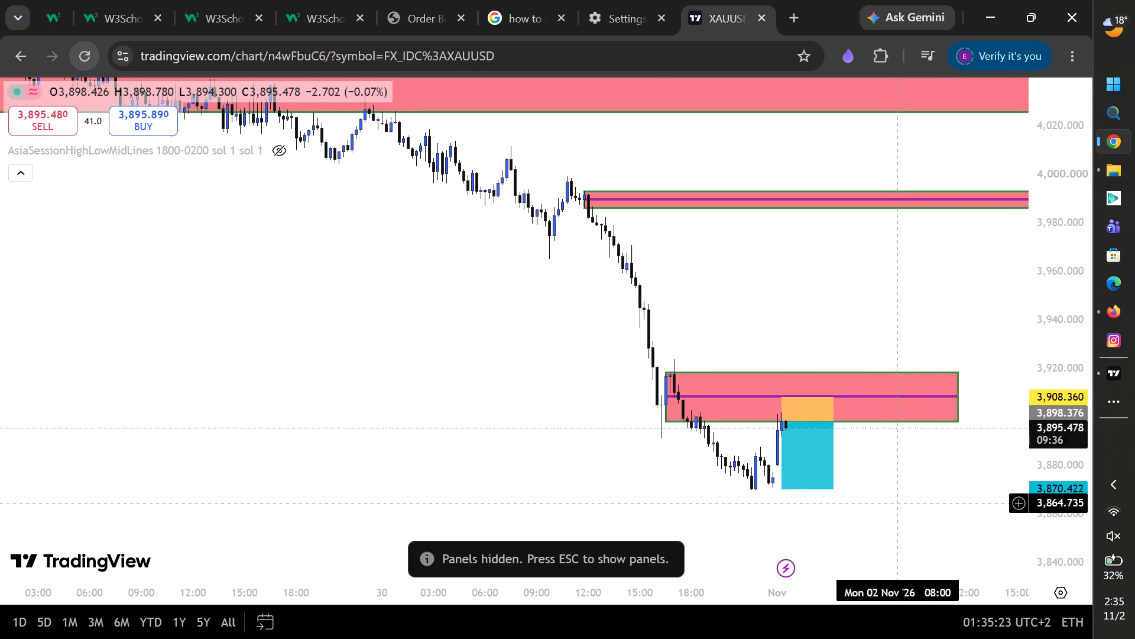
{"action": "left_click_drag", "start_coordinate": [896, 509], "coordinate": [888, 516]}
{"action": "scroll", "coordinate": [1059, 240], "scroll_direction": "down", "scroll_amount": 12}
{"action": "scroll", "coordinate": [1059, 289], "scroll_direction": "up", "scroll_amount": 2}
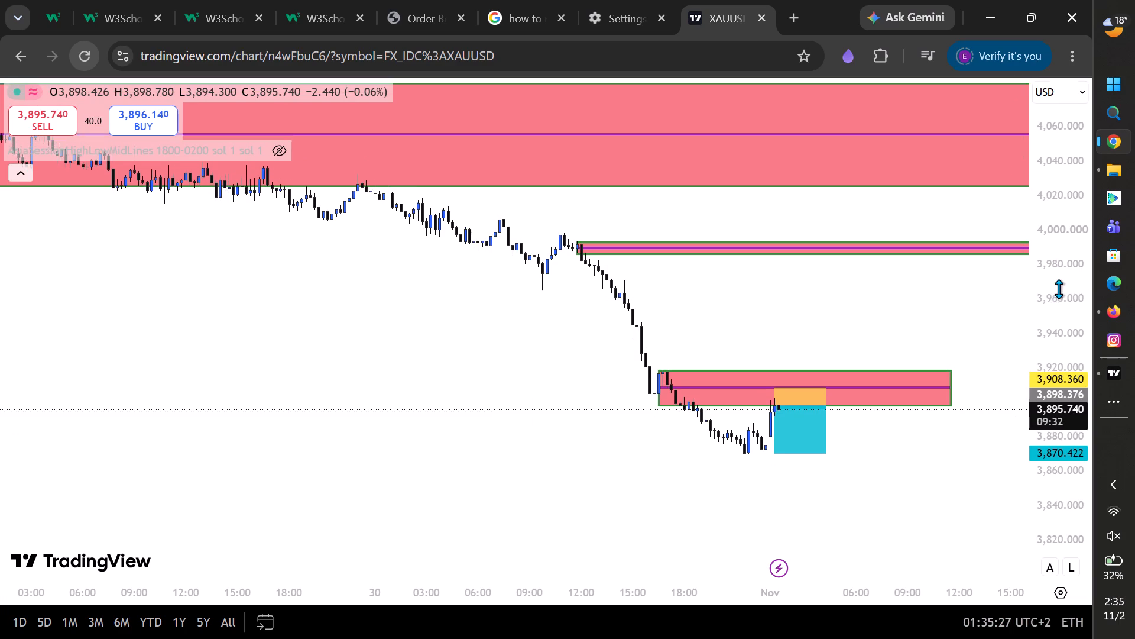
{"action": "scroll", "coordinate": [1059, 289], "scroll_direction": "up", "scroll_amount": 12}
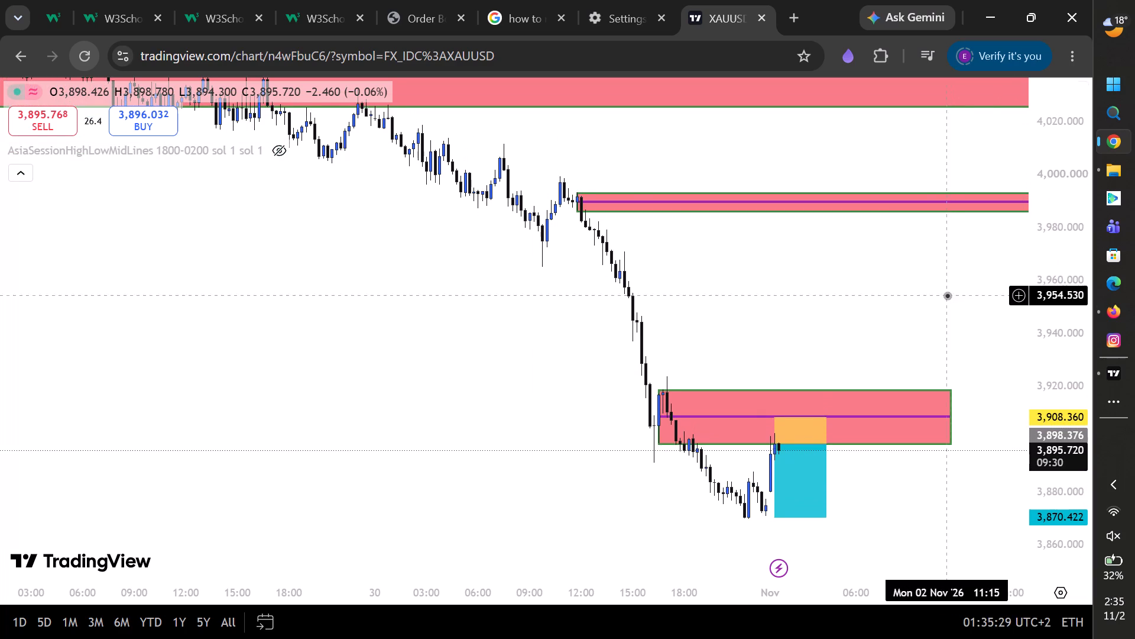
{"action": "left_click_drag", "start_coordinate": [945, 295], "coordinate": [761, 283]}
{"action": "scroll", "coordinate": [1049, 297], "scroll_direction": "up", "scroll_amount": 1}
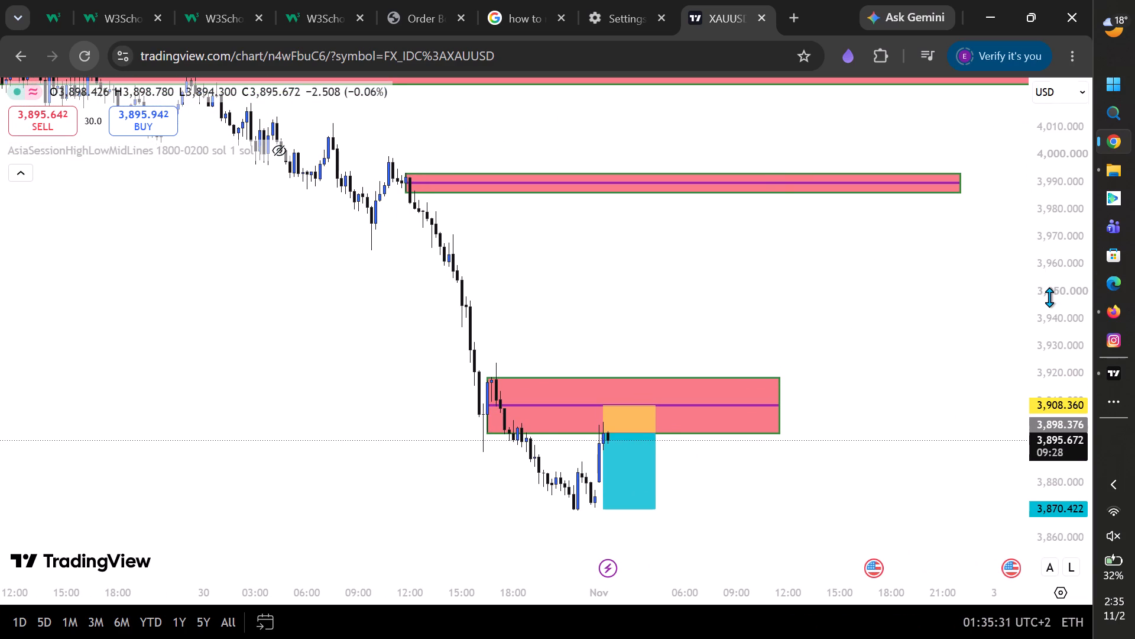
{"action": "scroll", "coordinate": [1049, 297], "scroll_direction": "up", "scroll_amount": 1}
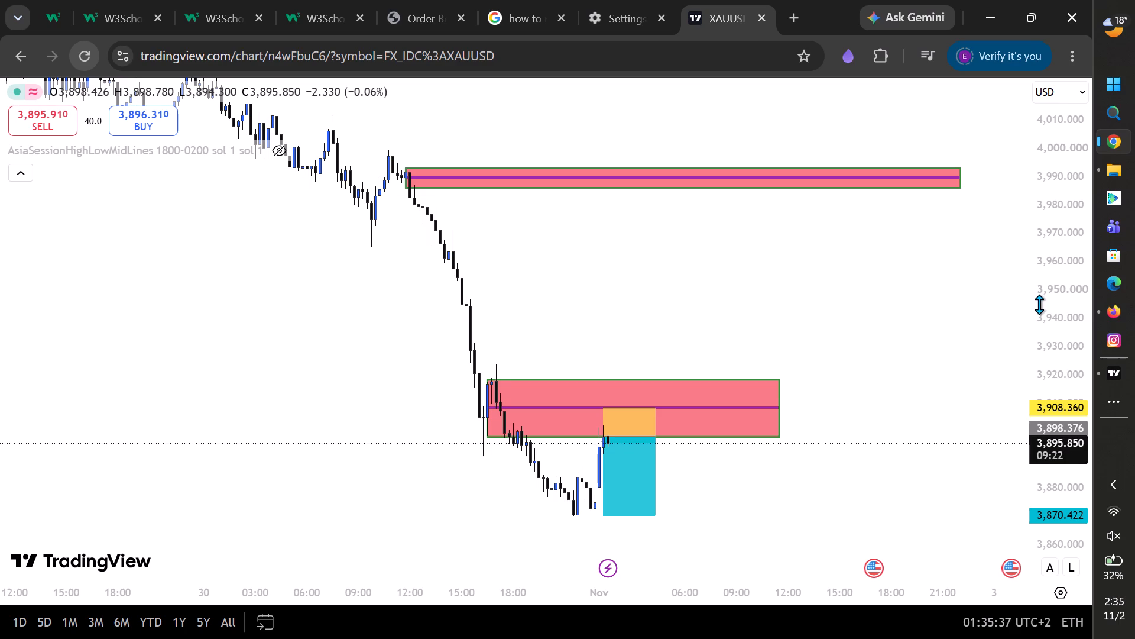
{"action": "scroll", "coordinate": [973, 308], "scroll_direction": "up", "scroll_amount": 2}
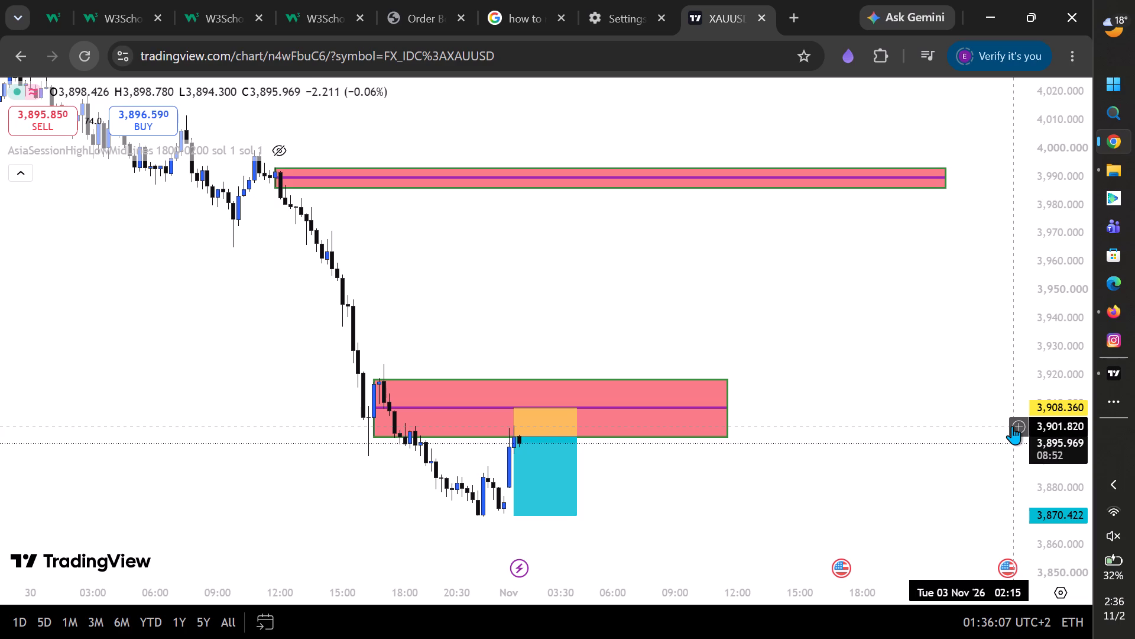
{"action": "scroll", "coordinate": [614, 249], "scroll_direction": "down", "scroll_amount": 2}
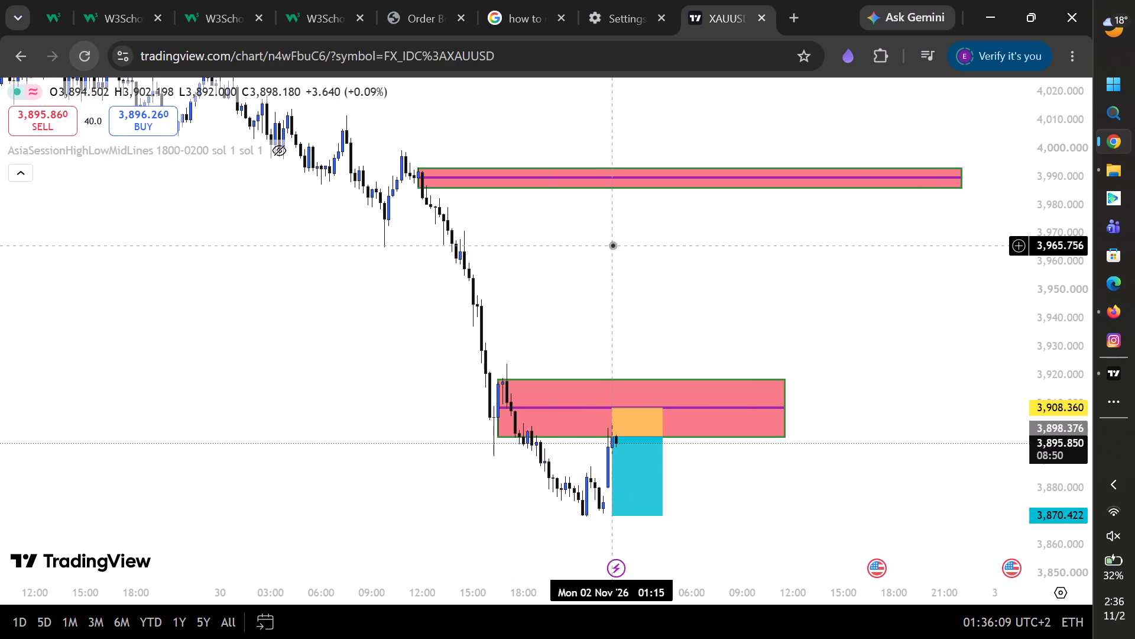
{"action": "scroll", "coordinate": [1056, 188], "scroll_direction": "down", "scroll_amount": 4}
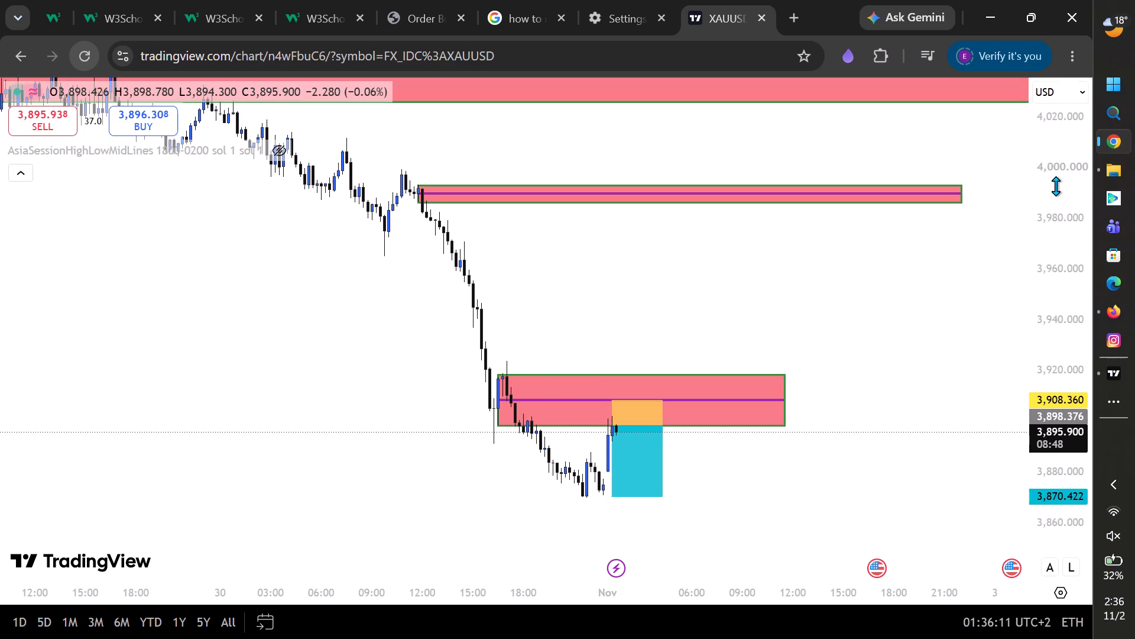
{"action": "scroll", "coordinate": [1056, 186], "scroll_direction": "down", "scroll_amount": 4}
{"action": "scroll", "coordinate": [942, 264], "scroll_direction": "down", "scroll_amount": 2}
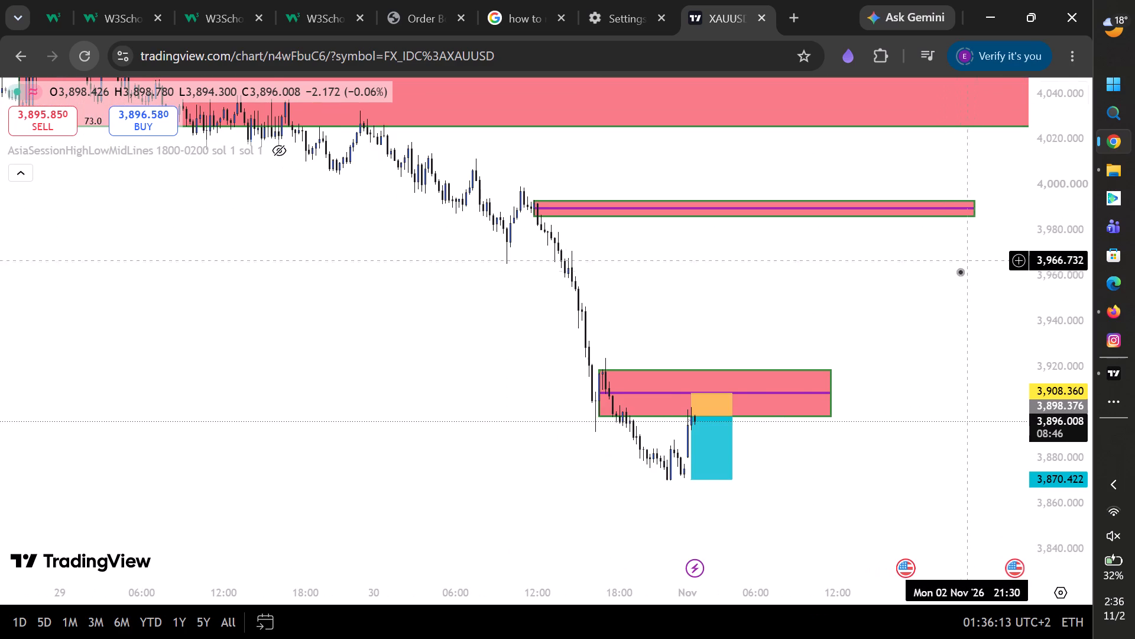
{"action": "scroll", "coordinate": [955, 262], "scroll_direction": "up", "scroll_amount": 1}
{"action": "left_click_drag", "start_coordinate": [922, 306], "coordinate": [733, 263]}
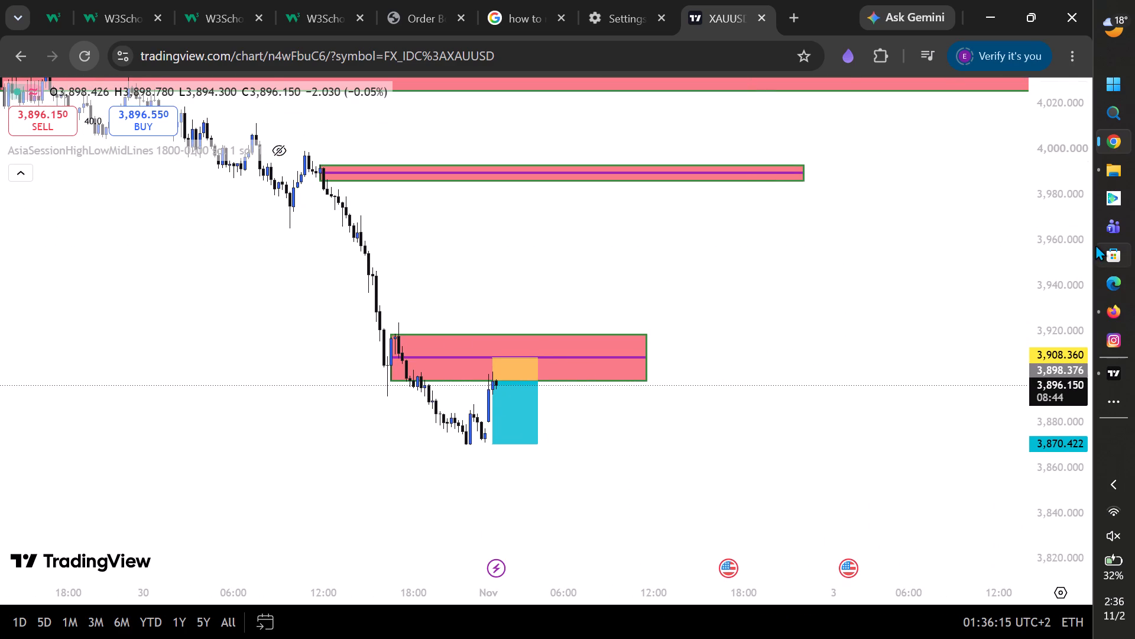
{"action": "scroll", "coordinate": [930, 277], "scroll_direction": "up", "scroll_amount": 1}
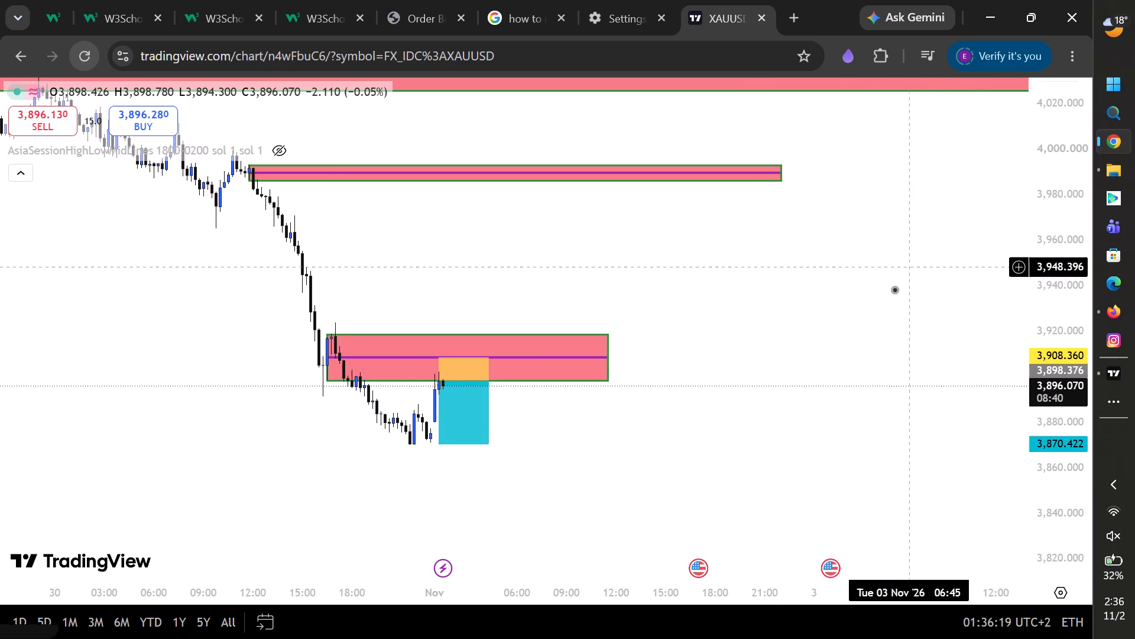
{"action": "scroll", "coordinate": [873, 303], "scroll_direction": "up", "scroll_amount": 1}
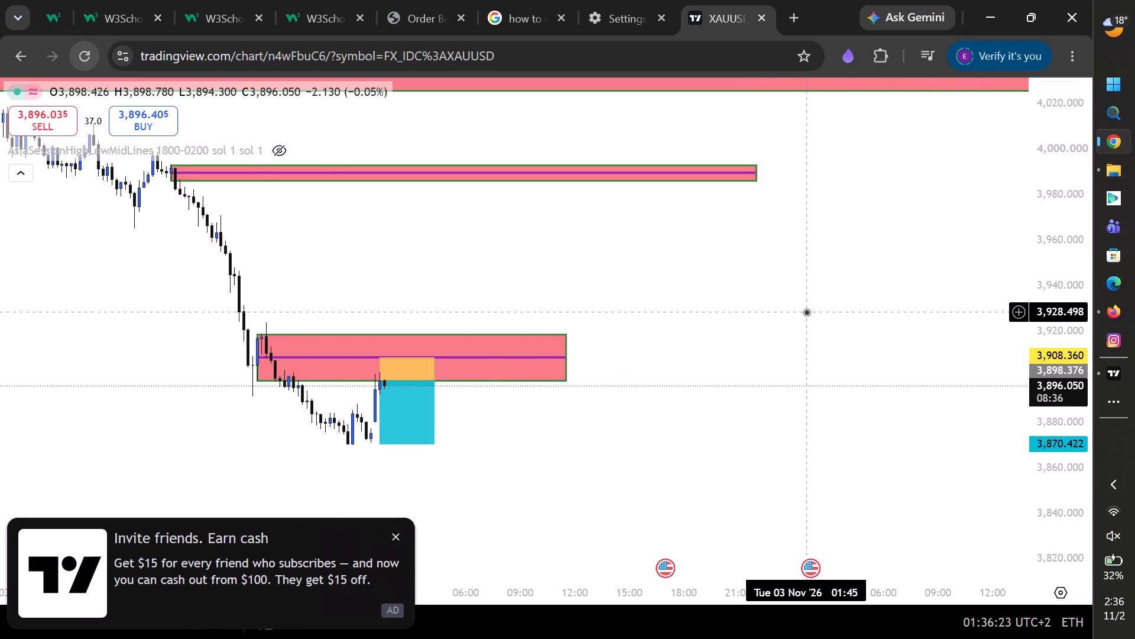
Leave fullscreen and switch the XAUUSD chart to the 5-minute interval.
{"action": "key", "text": "Escape"}
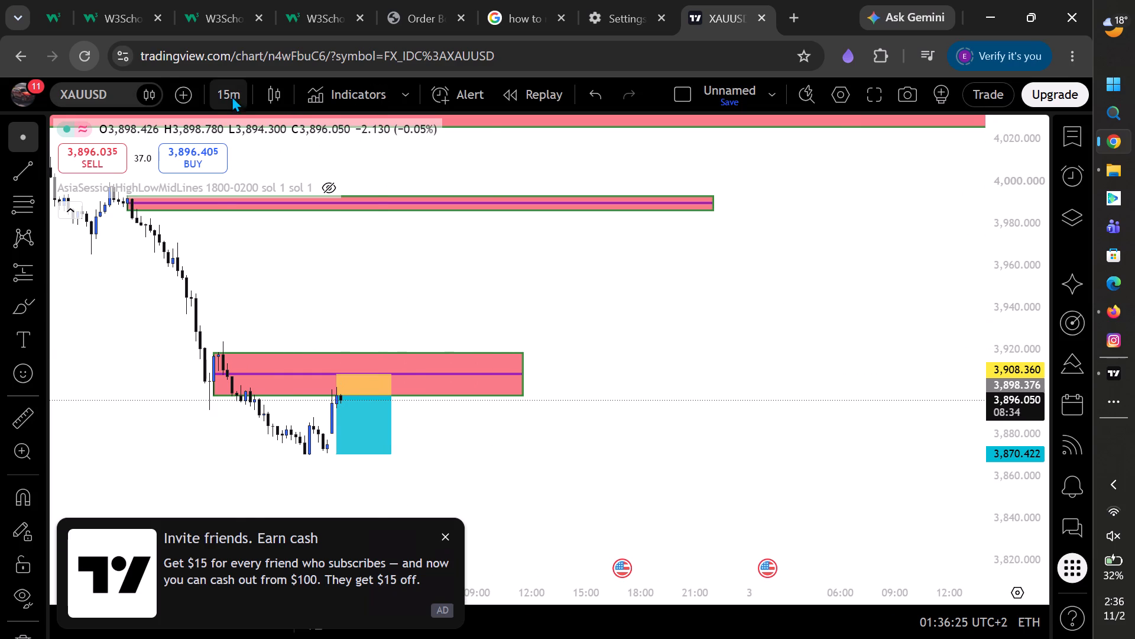
{"action": "left_click", "coordinate": [224, 91]}
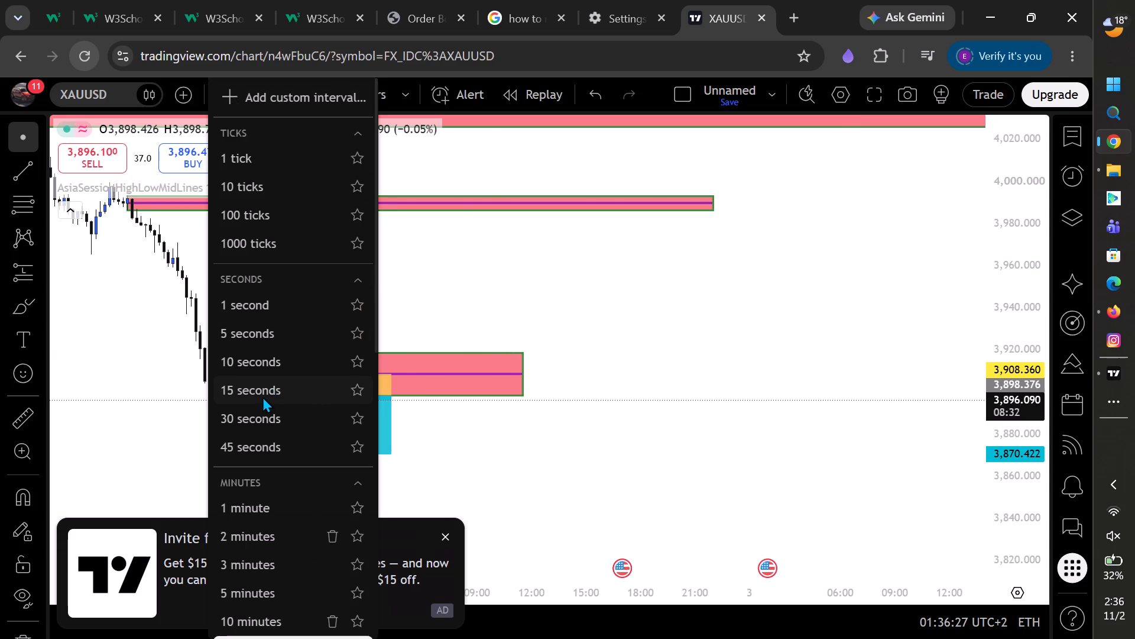
{"action": "scroll", "coordinate": [264, 410], "scroll_direction": "down", "scroll_amount": 1}
{"action": "left_click", "coordinate": [248, 508]}
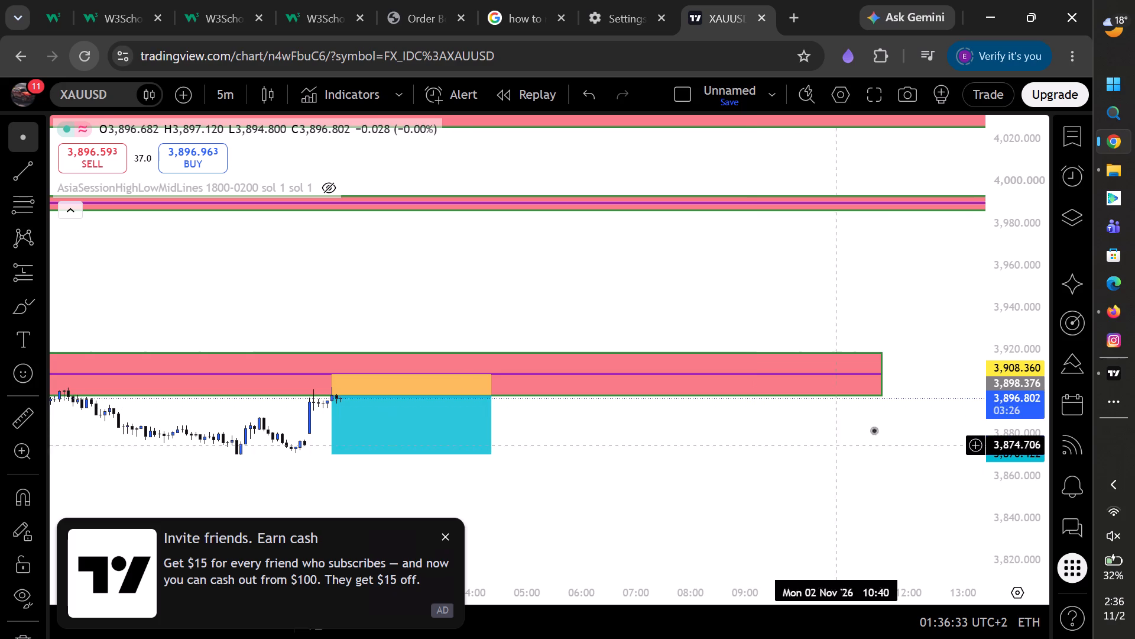
Examine the latest 5-minute candles around the short position's entry at the supply zone's lower edge.
{"action": "scroll", "coordinate": [991, 371], "scroll_direction": "up", "scroll_amount": 3}
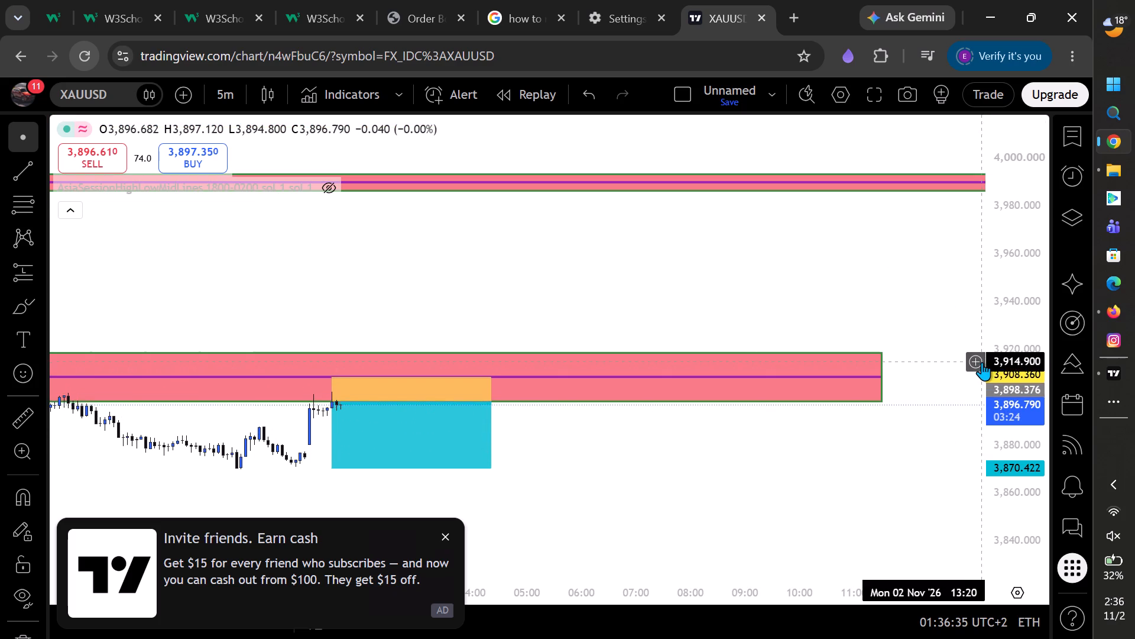
{"action": "scroll", "coordinate": [980, 362], "scroll_direction": "up", "scroll_amount": 1}
{"action": "scroll", "coordinate": [982, 447], "scroll_direction": "up", "scroll_amount": 4}
{"action": "scroll", "coordinate": [1024, 396], "scroll_direction": "up", "scroll_amount": 2}
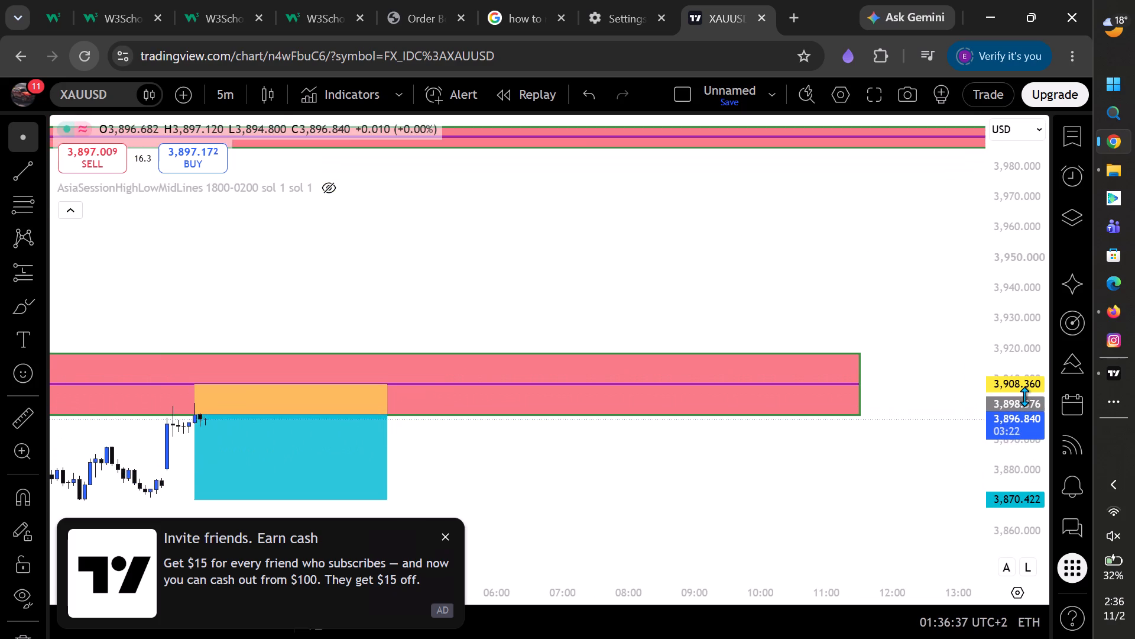
{"action": "scroll", "coordinate": [1024, 396], "scroll_direction": "up", "scroll_amount": 2}
{"action": "left_click_drag", "start_coordinate": [832, 528], "coordinate": [832, 514]}
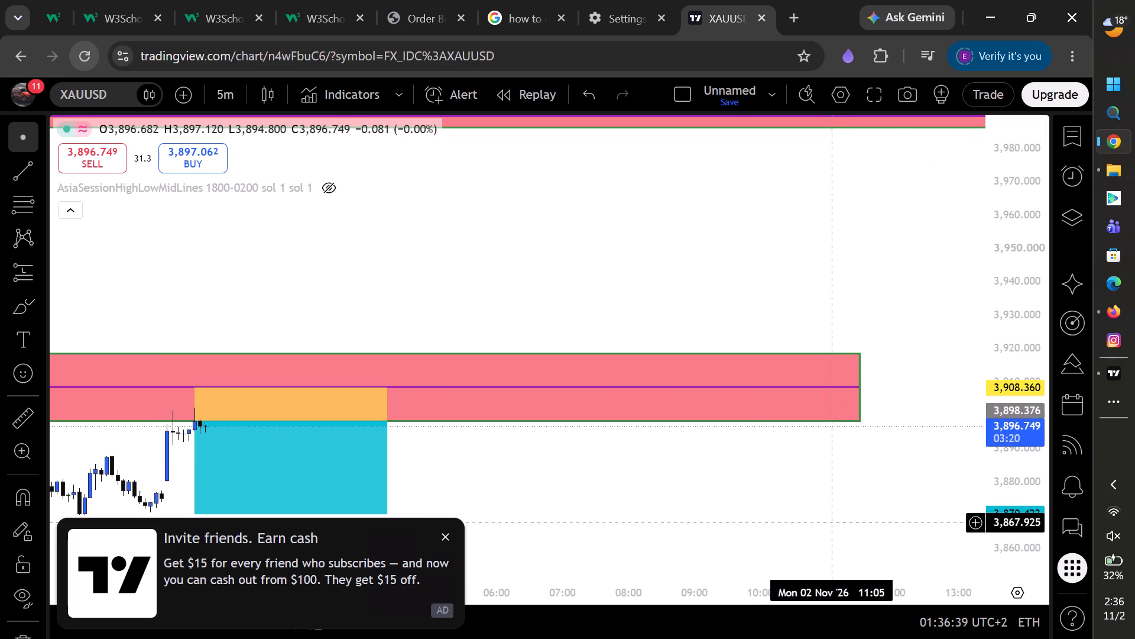
{"action": "left_click_drag", "start_coordinate": [832, 514], "coordinate": [871, 340]}
{"action": "scroll", "coordinate": [865, 362], "scroll_direction": "up", "scroll_amount": 1}
{"action": "scroll", "coordinate": [805, 392], "scroll_direction": "down", "scroll_amount": 2}
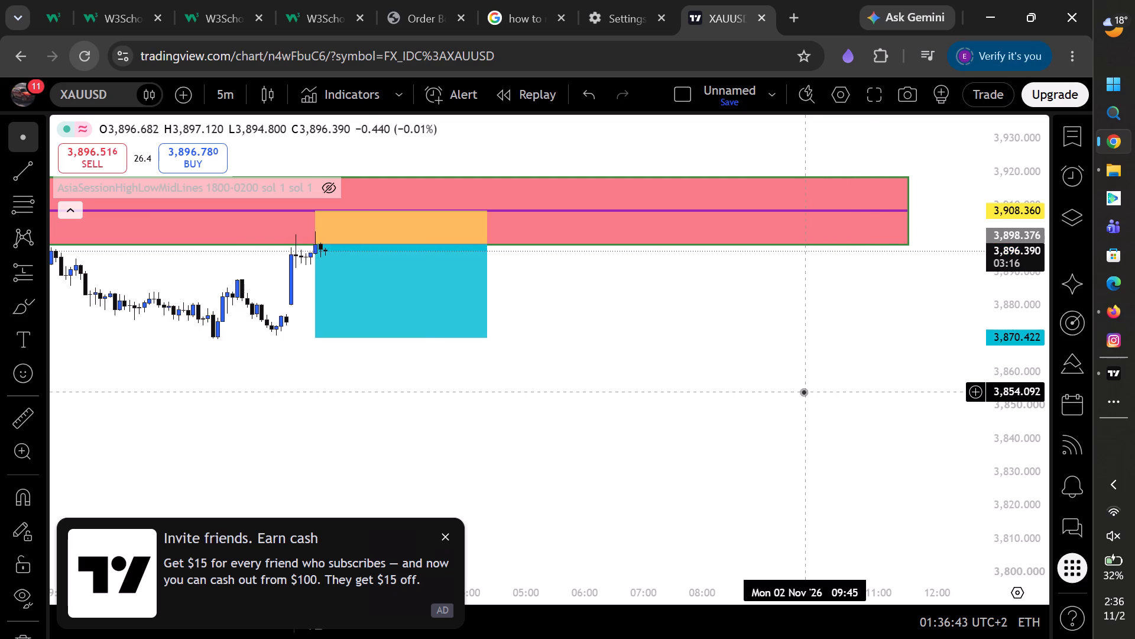
Switch the browser's XAUUSD chart to the 15-minute interval.
{"action": "left_click", "coordinate": [226, 102]}
{"action": "scroll", "coordinate": [301, 233], "scroll_direction": "down", "scroll_amount": 2}
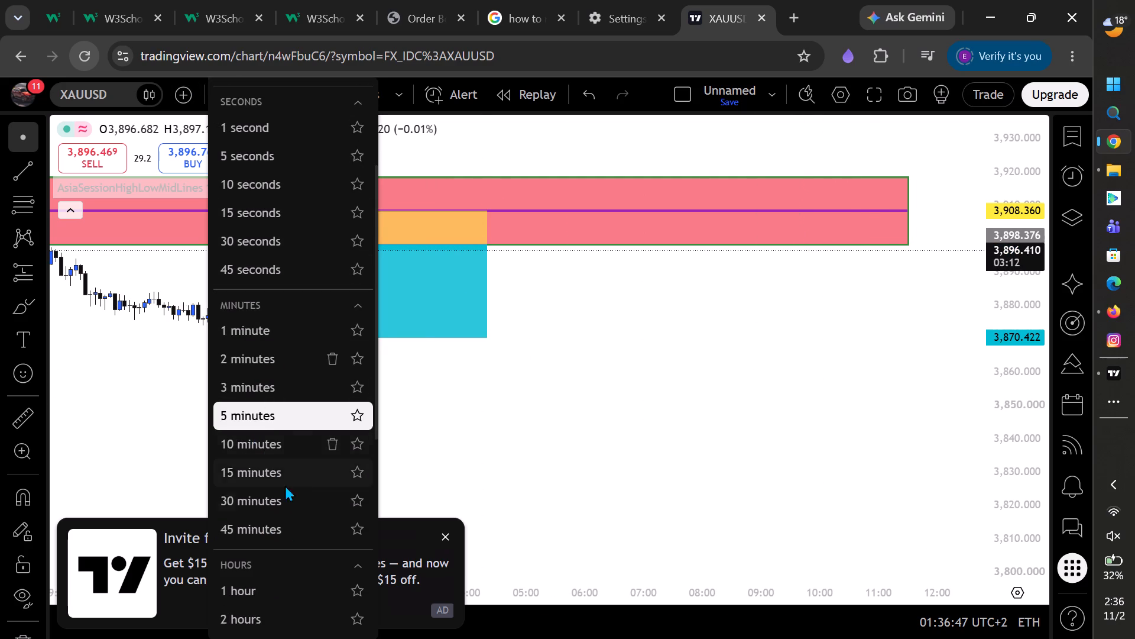
{"action": "left_click", "coordinate": [283, 472]}
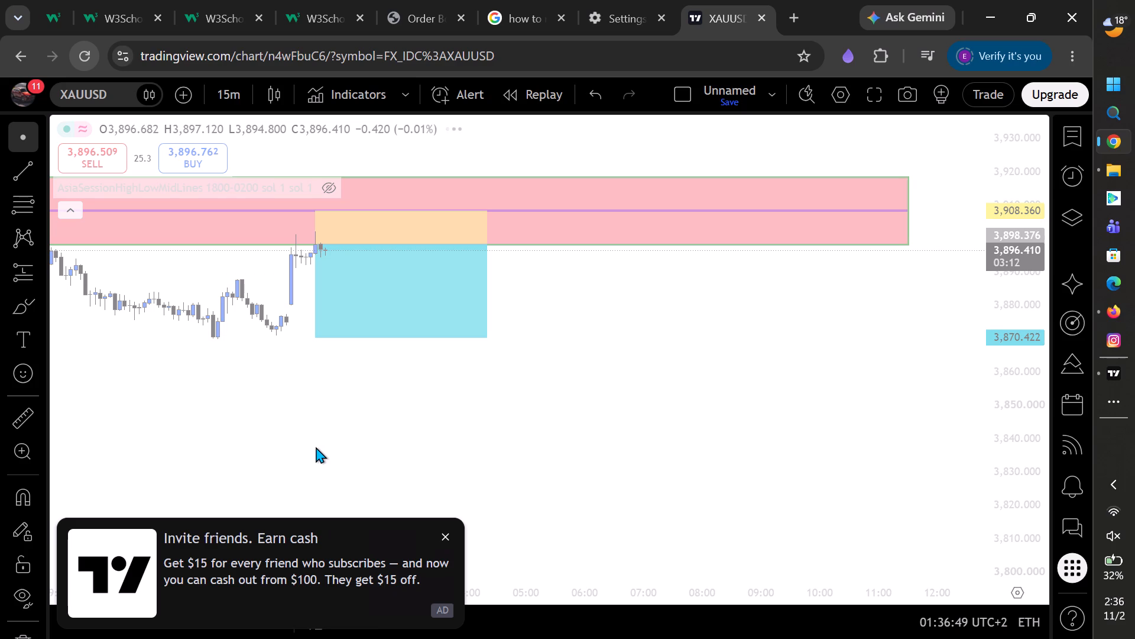
{"action": "scroll", "coordinate": [489, 427], "scroll_direction": "up", "scroll_amount": 1}
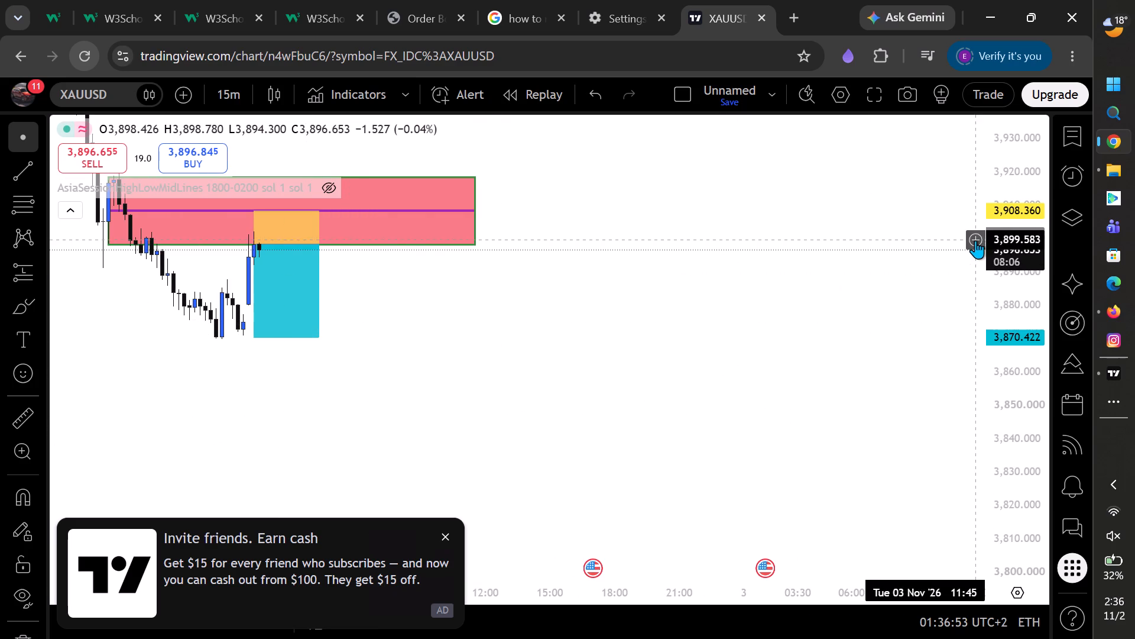
Examine the 15-minute XAUUSD decline, the short position at the lower supply zone and the supply zone higher up.
{"action": "scroll", "coordinate": [993, 246], "scroll_direction": "down", "scroll_amount": 7}
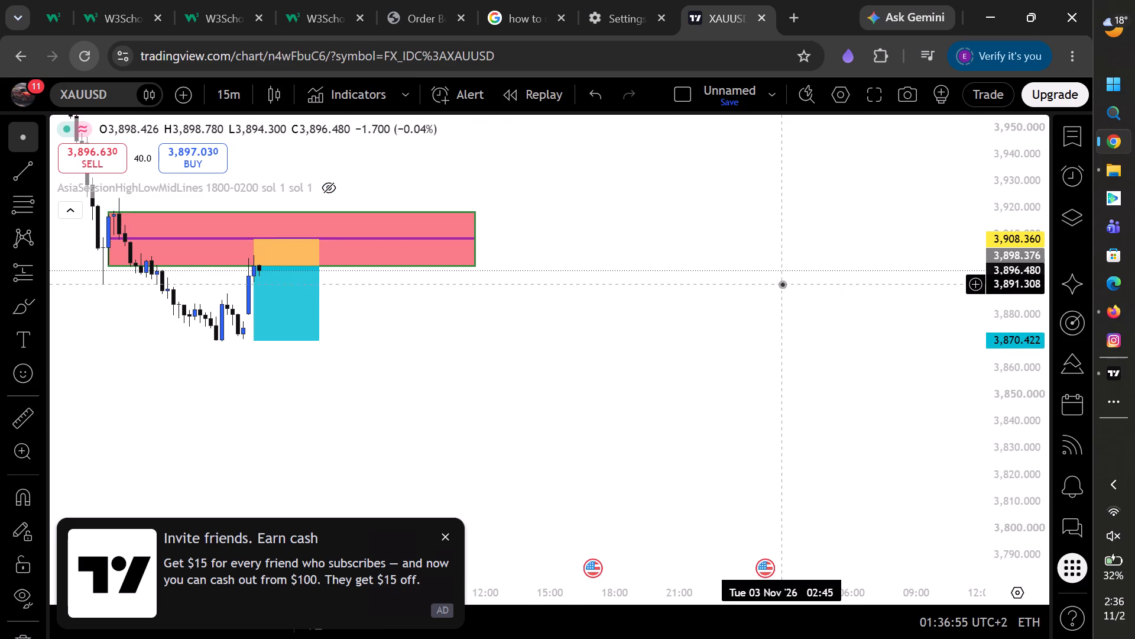
{"action": "scroll", "coordinate": [781, 285], "scroll_direction": "up", "scroll_amount": 1}
{"action": "scroll", "coordinate": [738, 297], "scroll_direction": "down", "scroll_amount": 2}
{"action": "left_click_drag", "start_coordinate": [683, 305], "coordinate": [689, 305]}
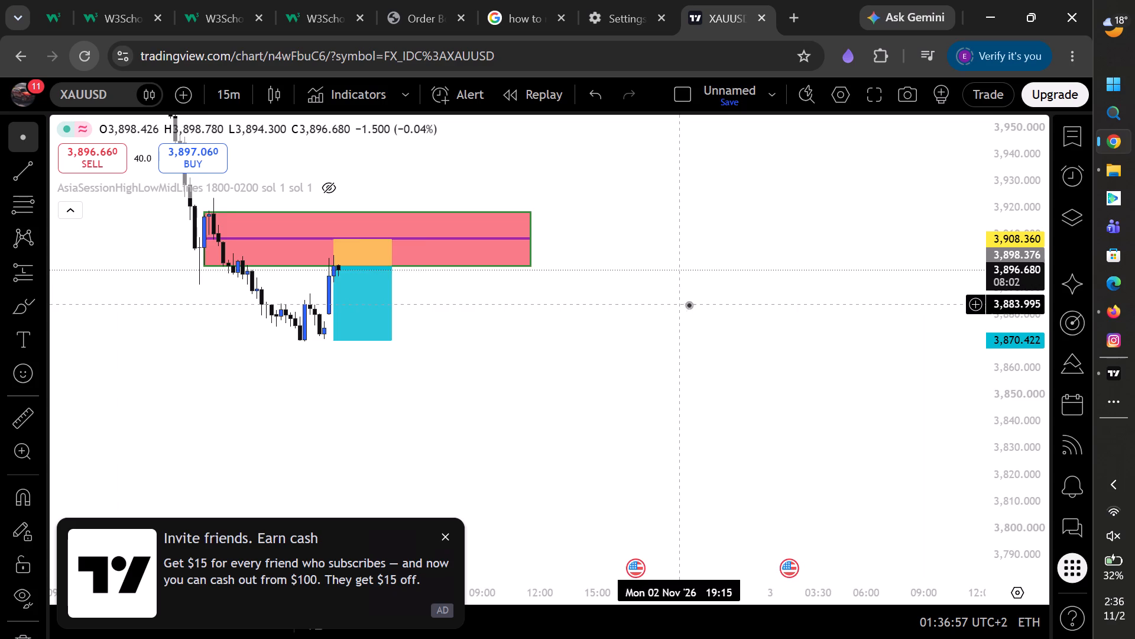
{"action": "left_click_drag", "start_coordinate": [689, 305], "coordinate": [732, 307]}
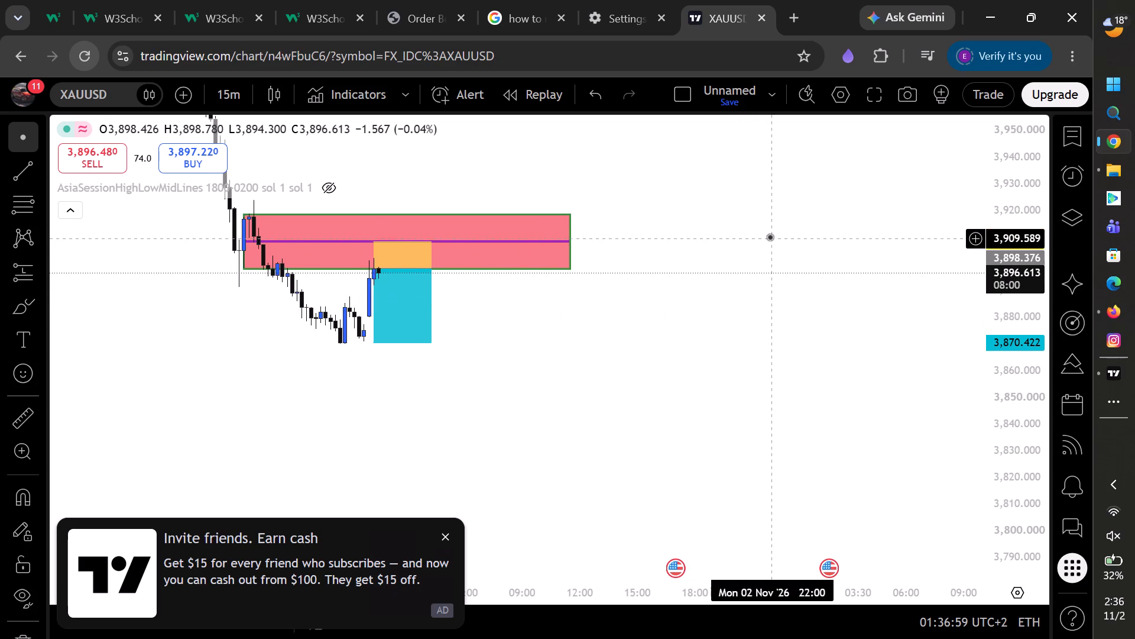
{"action": "left_click_drag", "start_coordinate": [773, 258], "coordinate": [796, 375]}
{"action": "scroll", "coordinate": [1008, 182], "scroll_direction": "down", "scroll_amount": 4}
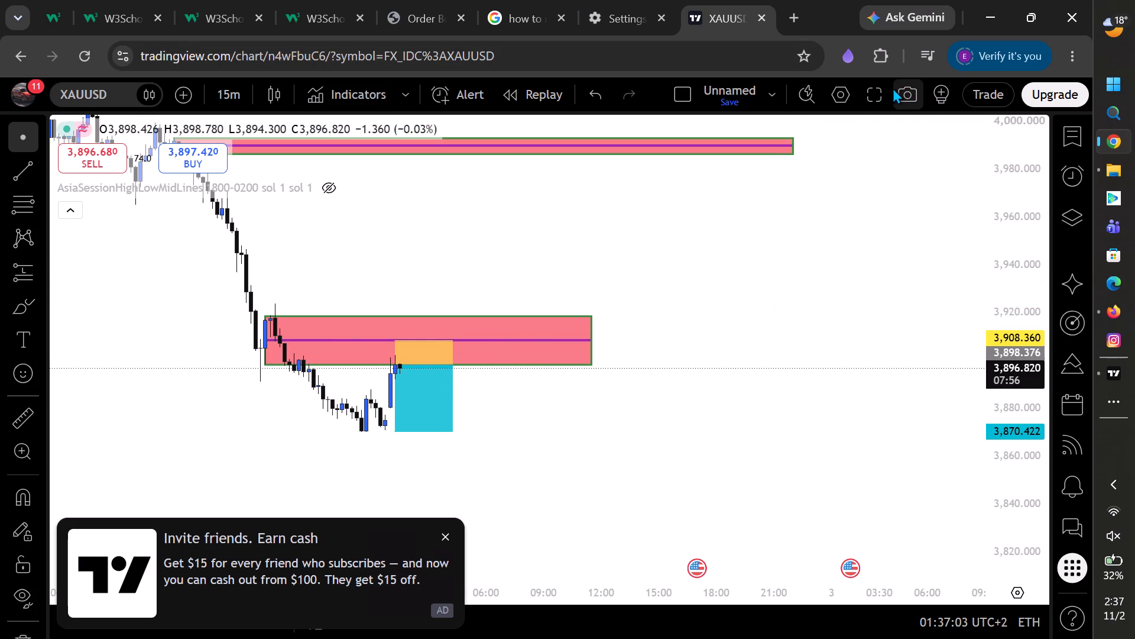
Show the 15-minute XAUUSD chart in fullscreen with the side panels hidden.
{"action": "left_click", "coordinate": [876, 91]}
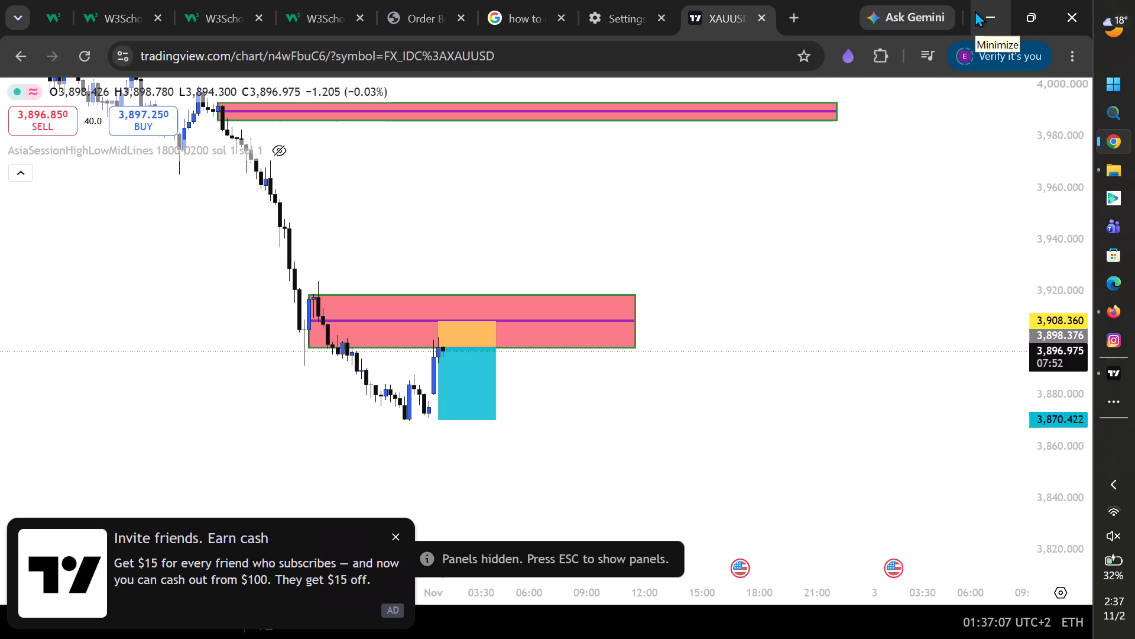
Unmute the computer's sound, raise the volume to maximum and close the quick settings.
{"action": "left_click", "coordinate": [1115, 532]}
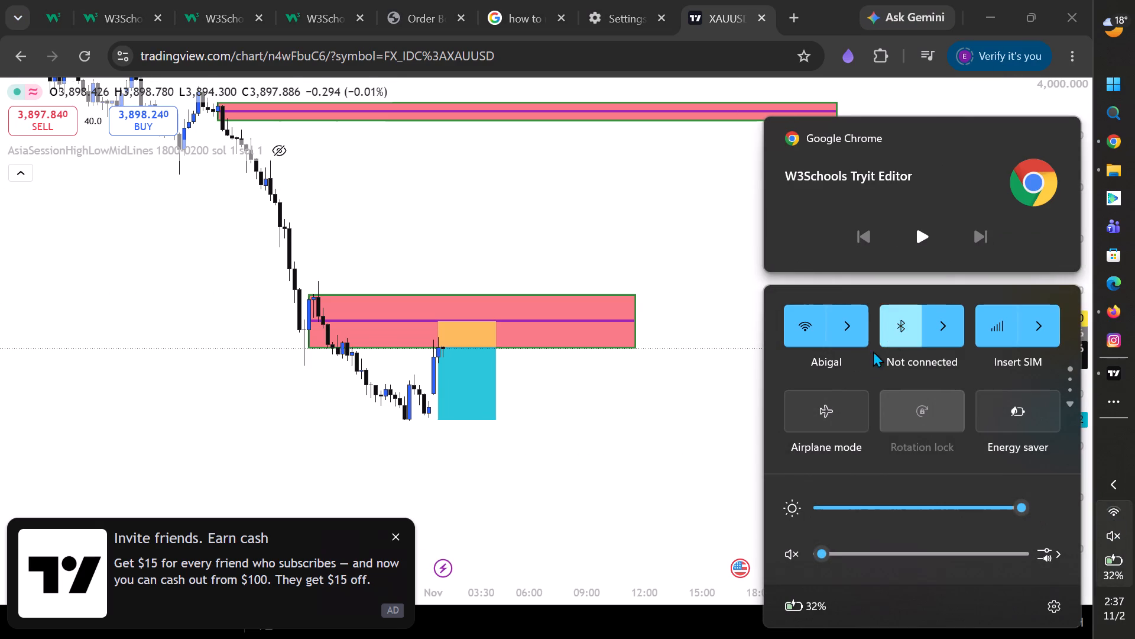
{"action": "left_click", "coordinate": [797, 554]}
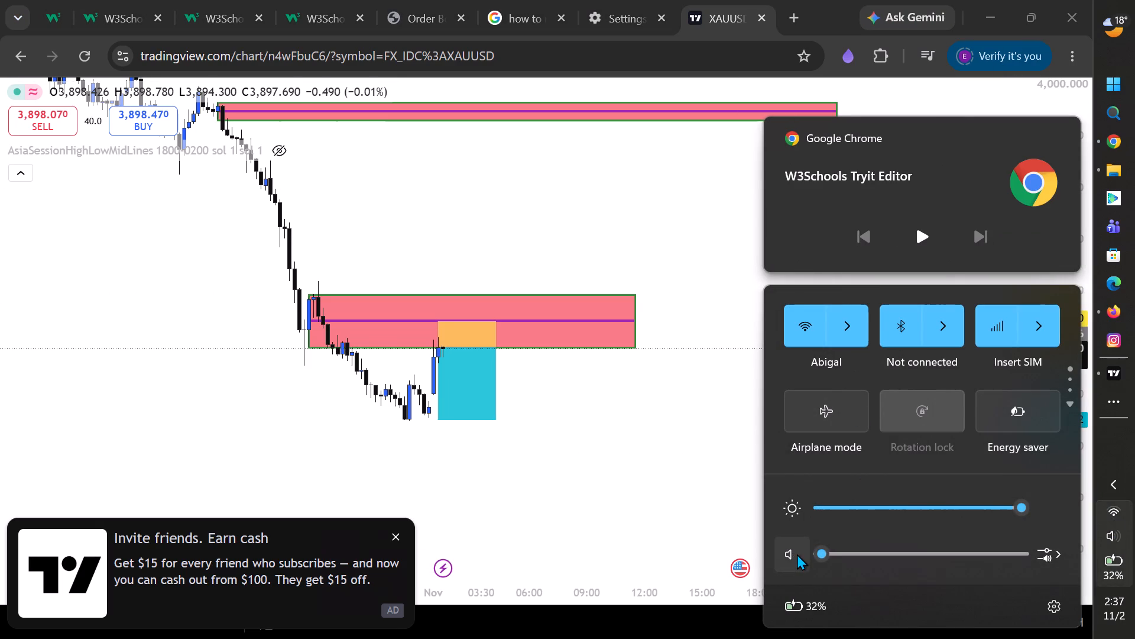
{"action": "left_click", "coordinate": [1029, 549]}
{"action": "left_click", "coordinate": [1025, 553]}
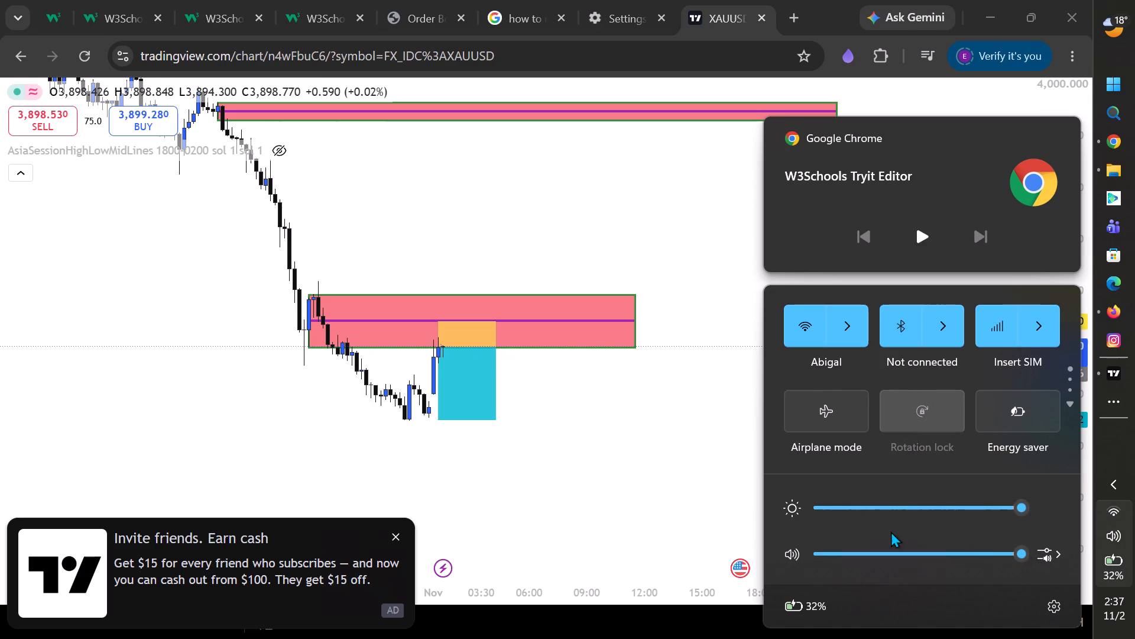
{"action": "left_click", "coordinate": [659, 475]}
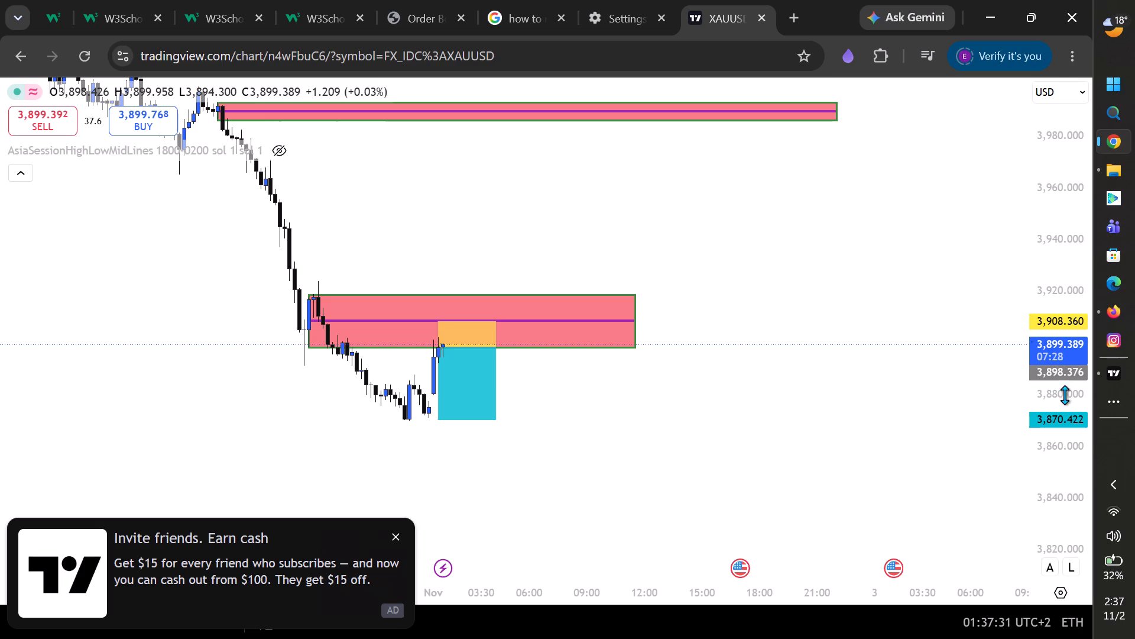
Minimize the browser to switch to the TradingView desktop app with the 4-hour XAUUSD chart.
{"action": "left_click", "coordinate": [995, 15]}
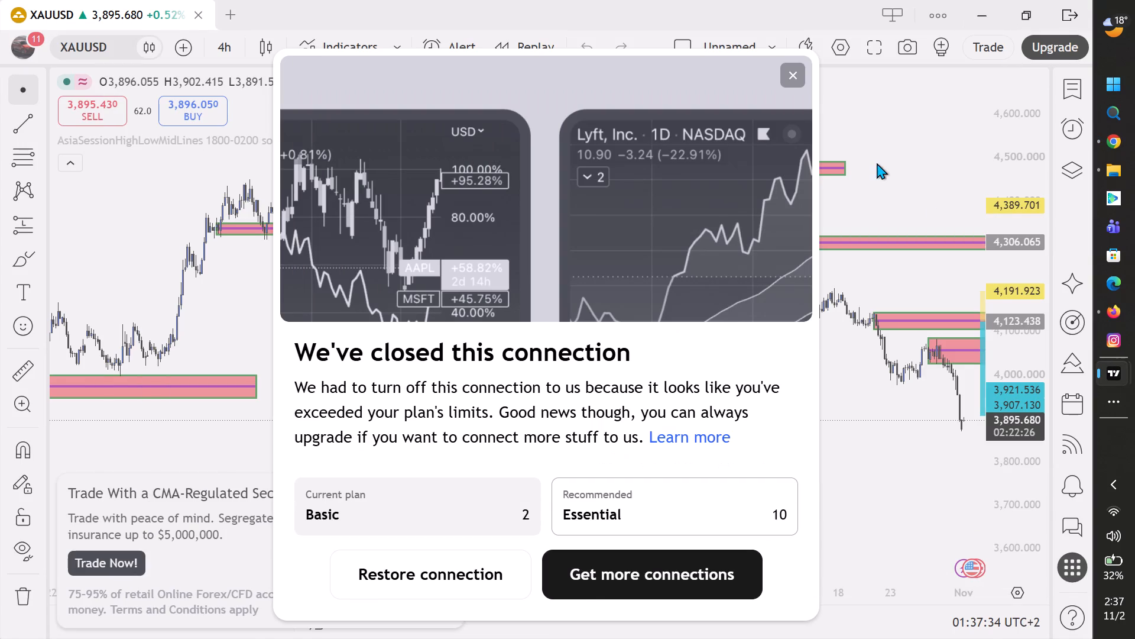
In the TradingView desktop app, dismiss the closed-connection notice and switch the XAUUSD chart to the 15-minute interval.
{"action": "left_click", "coordinate": [790, 82]}
{"action": "left_click_drag", "start_coordinate": [719, 435], "coordinate": [653, 427]}
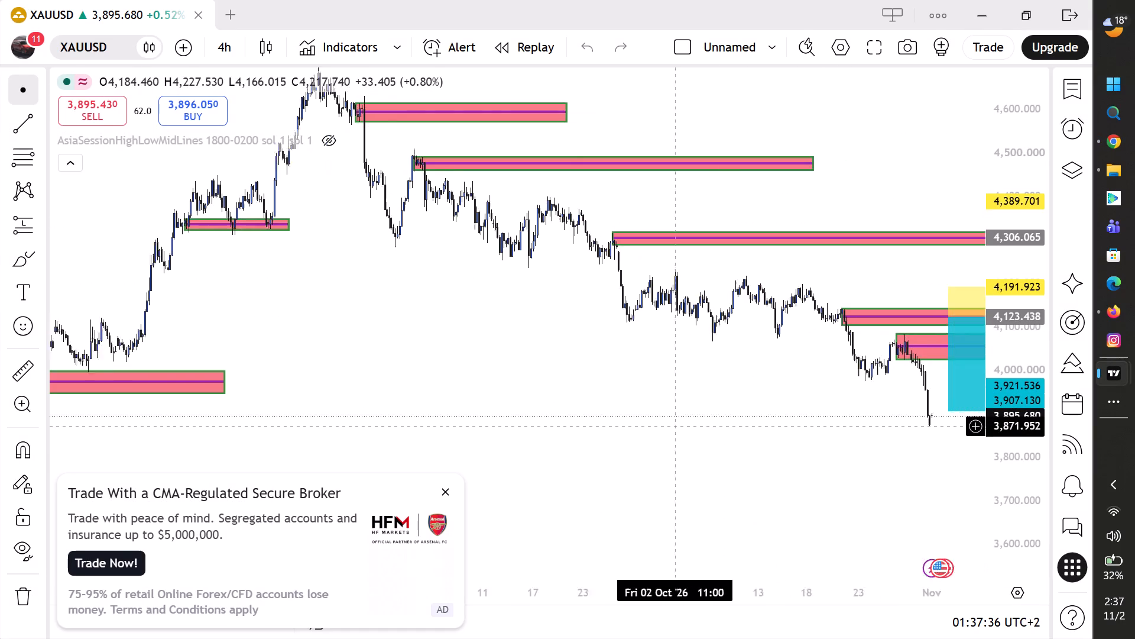
{"action": "left_click_drag", "start_coordinate": [653, 427], "coordinate": [419, 400]}
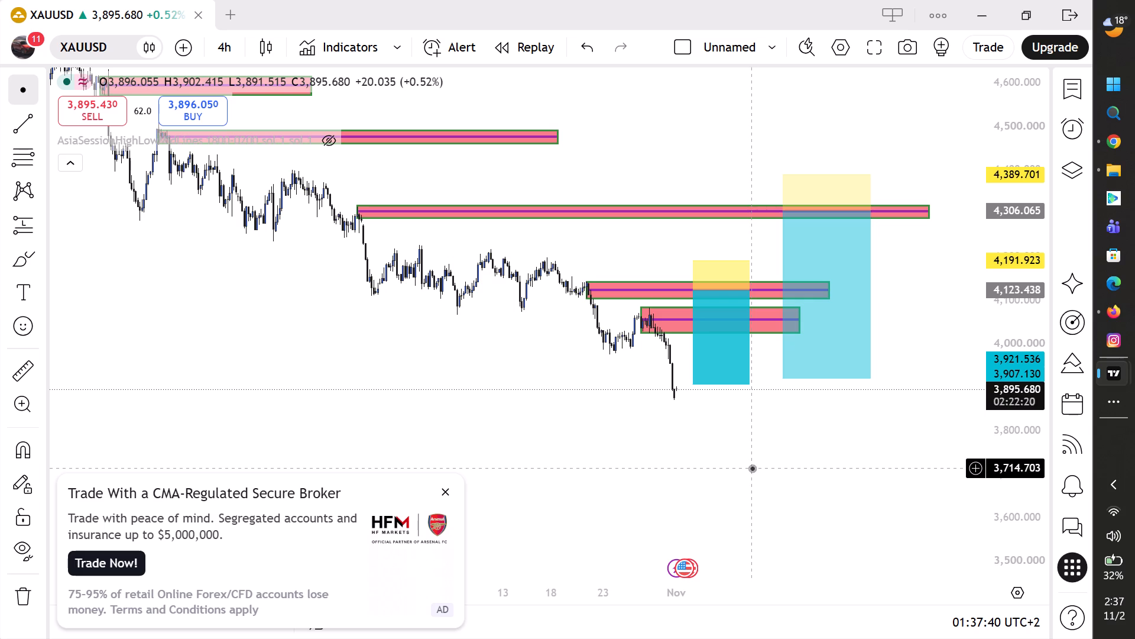
{"action": "left_click", "coordinate": [228, 51]}
{"action": "scroll", "coordinate": [248, 191], "scroll_direction": "down", "scroll_amount": 3}
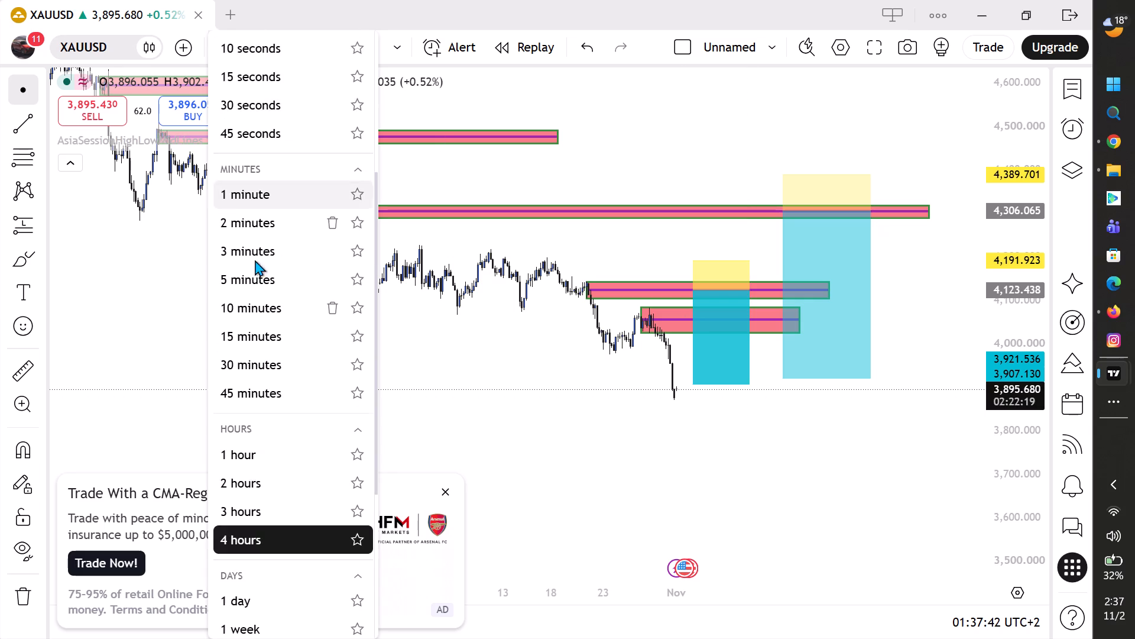
{"action": "scroll", "coordinate": [267, 276], "scroll_direction": "down", "scroll_amount": 2}
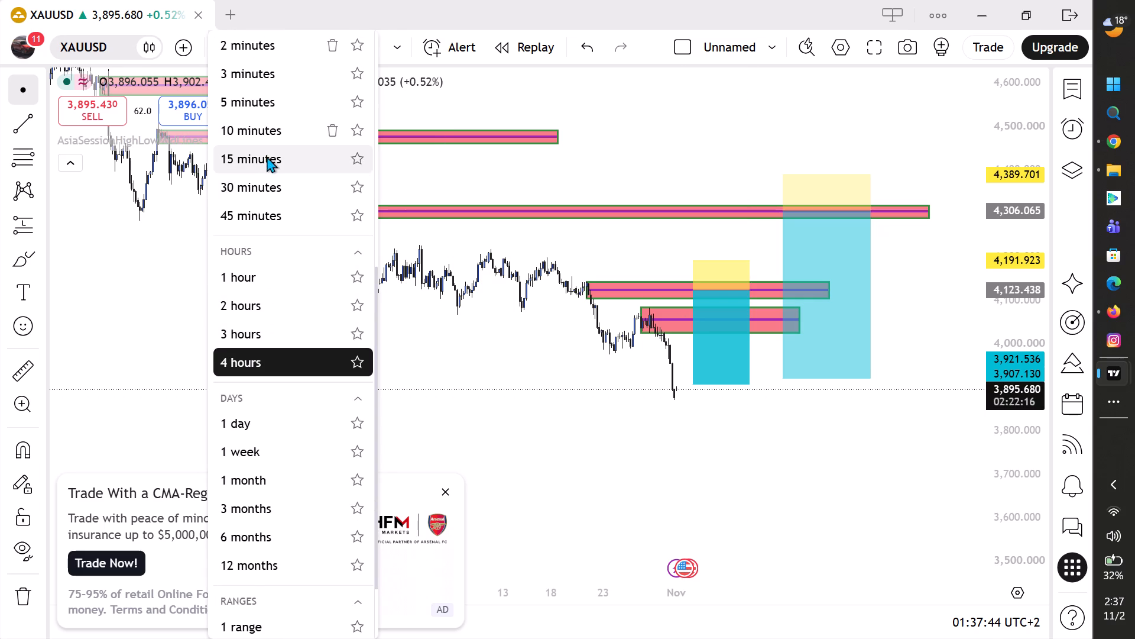
{"action": "left_click", "coordinate": [267, 156]}
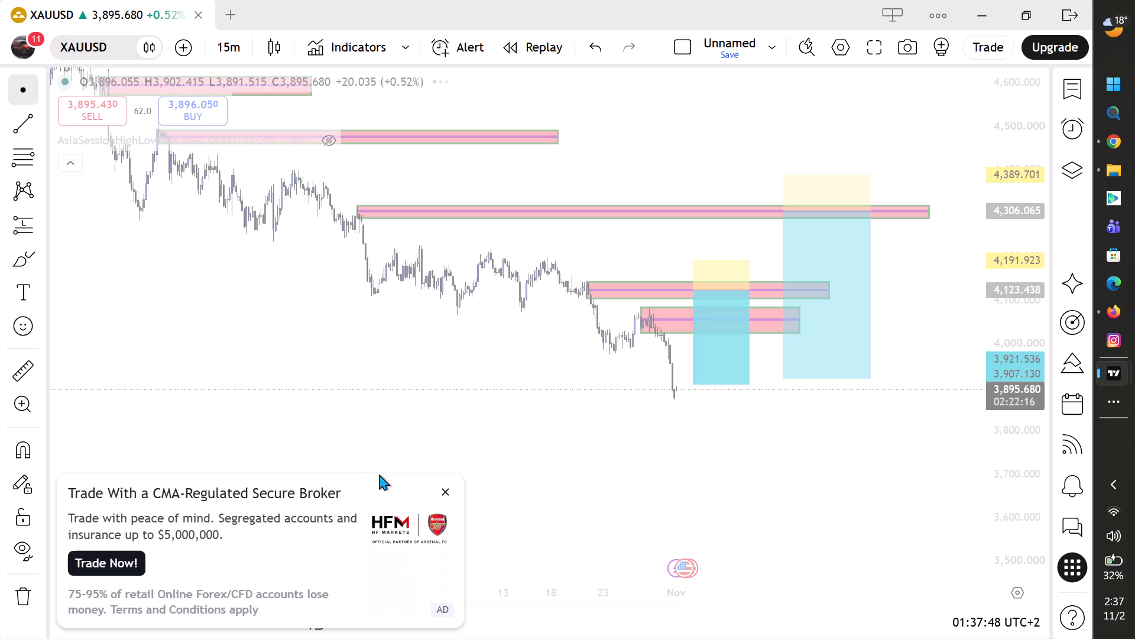
{"action": "left_click", "coordinate": [443, 492]}
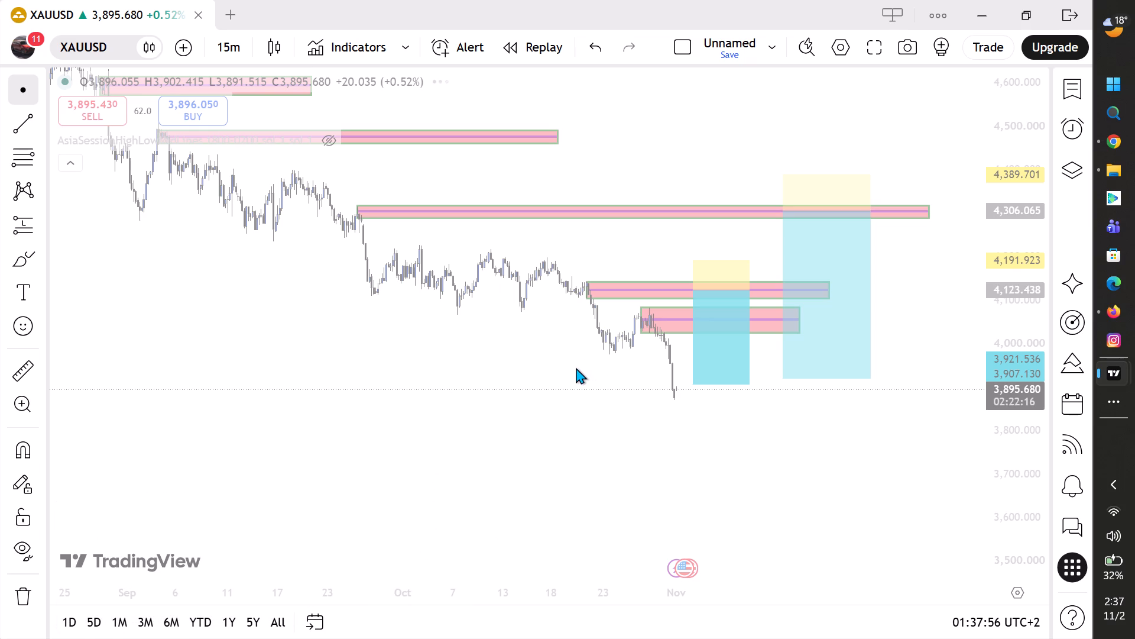
Reload the desktop app's XAUUSD tab, saving the chart layout changes.
{"action": "scroll", "coordinate": [596, 338], "scroll_direction": "up", "scroll_amount": 4}
{"action": "key", "text": "ctrl+r"}
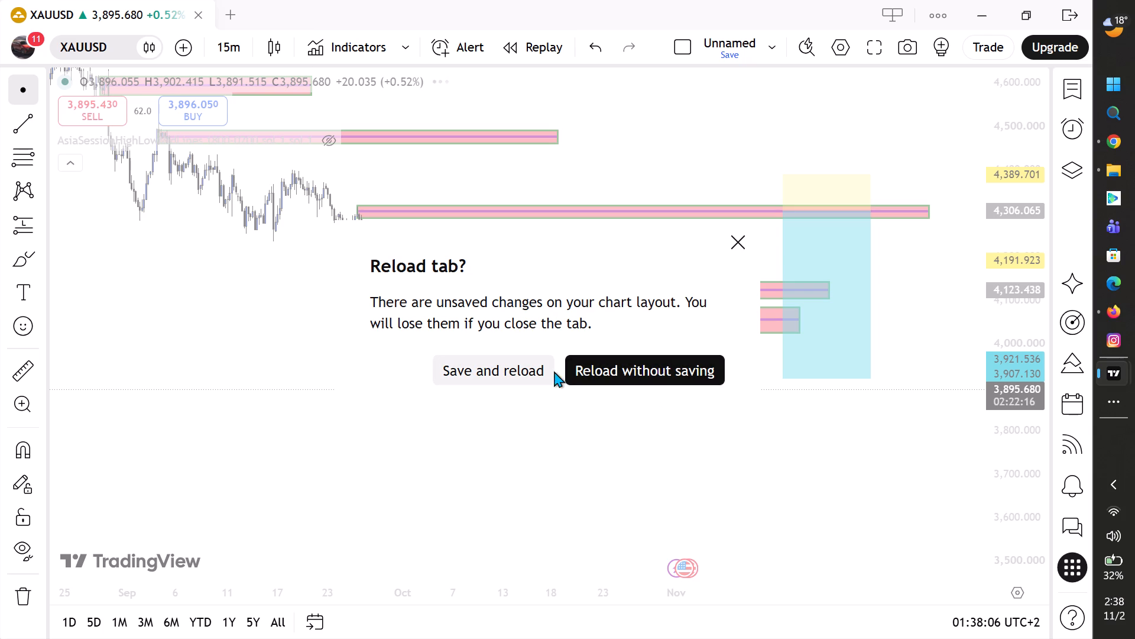
{"action": "left_click", "coordinate": [536, 366]}
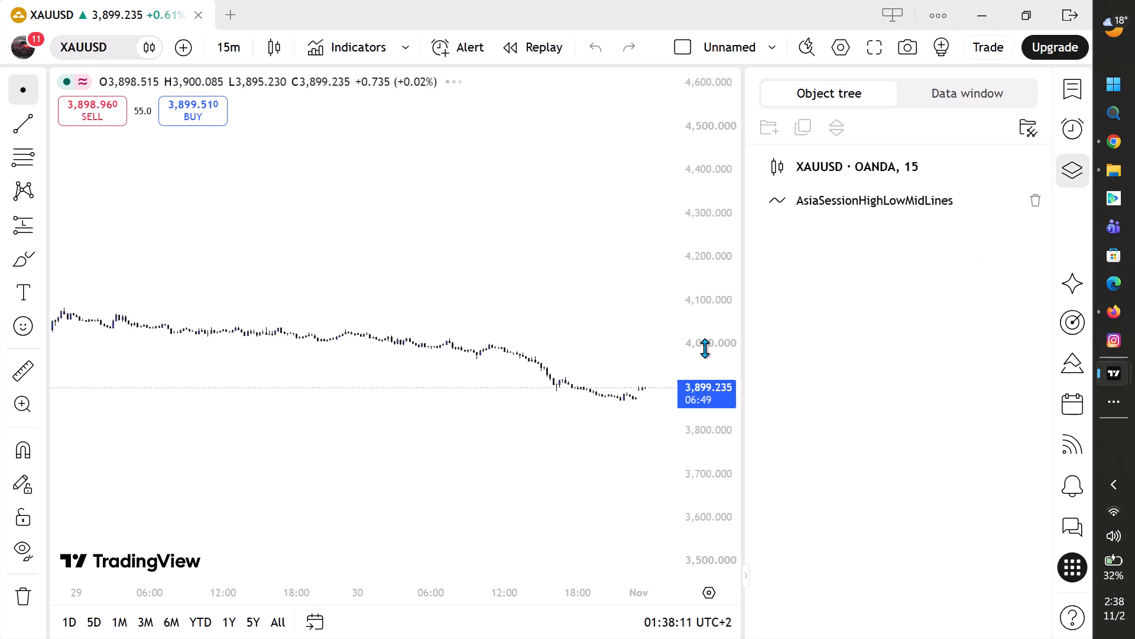
Show the reloaded XAUUSD chart in fullscreen.
{"action": "scroll", "coordinate": [688, 280], "scroll_direction": "up", "scroll_amount": 11}
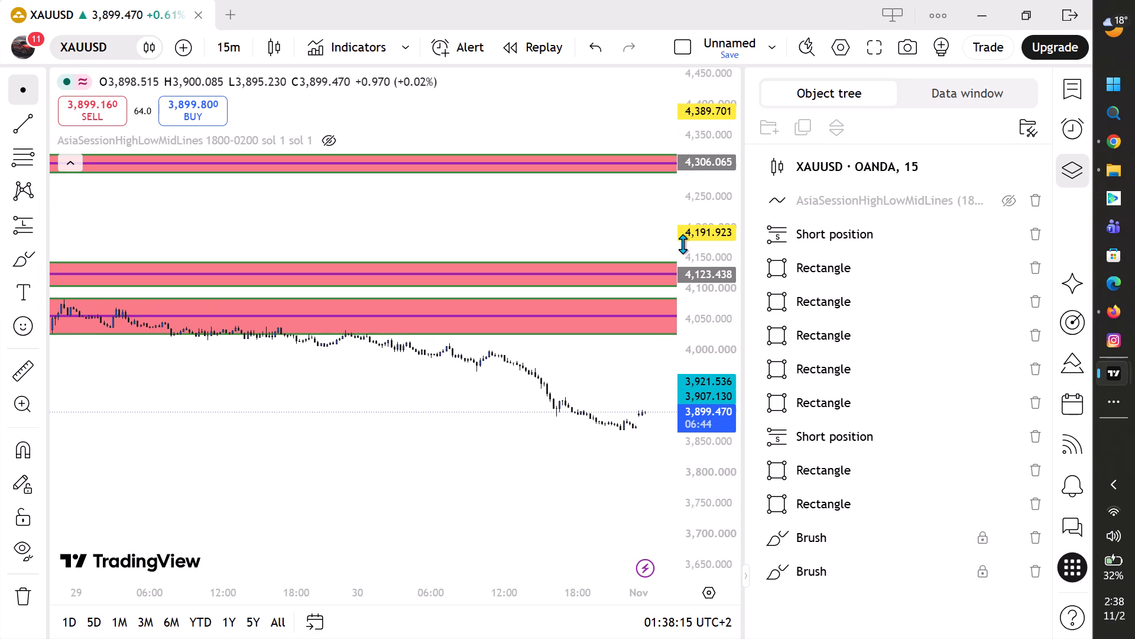
{"action": "left_click", "coordinate": [860, 50]}
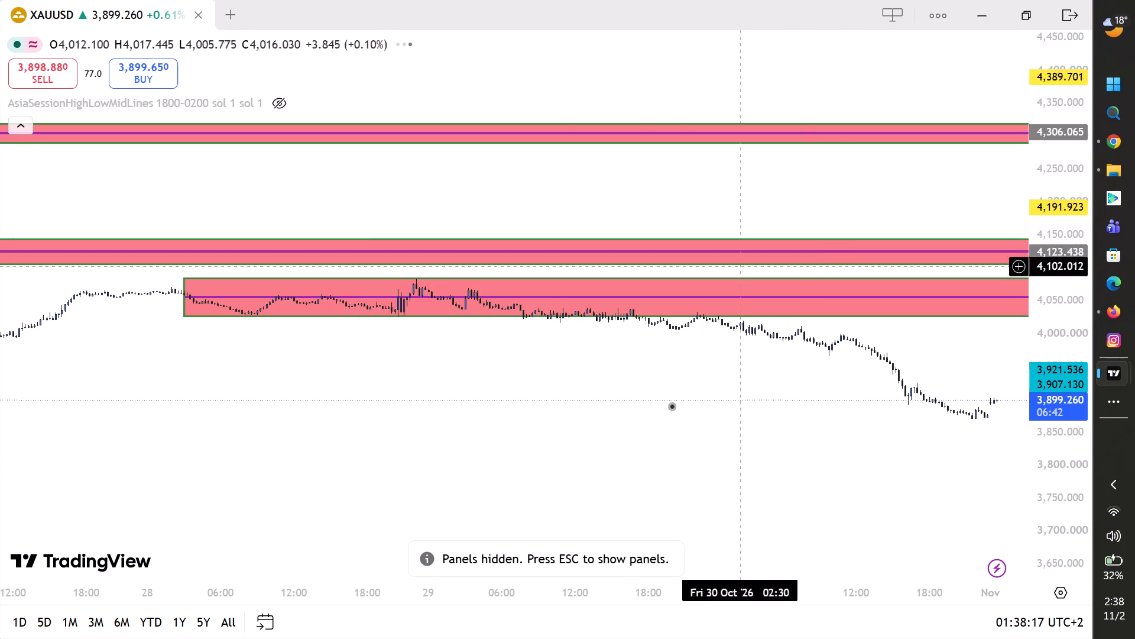
Examine the 15-minute price drop, the latest candles after the November open and the supply zones above price.
{"action": "left_click_drag", "start_coordinate": [637, 461], "coordinate": [342, 426]}
{"action": "left_click_drag", "start_coordinate": [432, 438], "coordinate": [406, 429]}
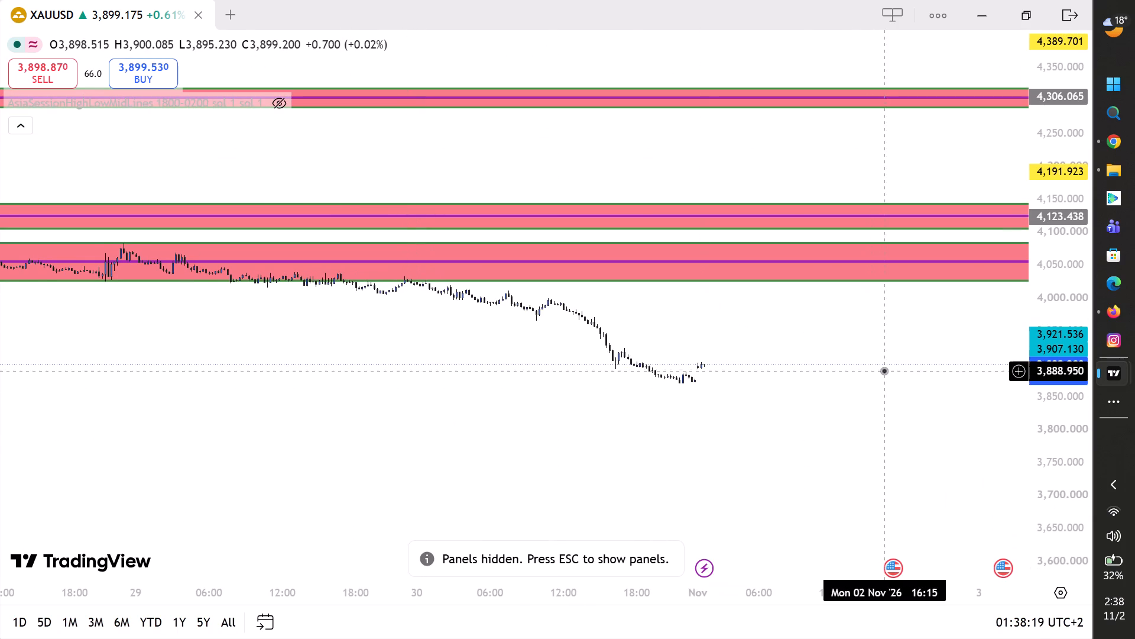
{"action": "scroll", "coordinate": [884, 370], "scroll_direction": "up", "scroll_amount": 3}
{"action": "scroll", "coordinate": [995, 331], "scroll_direction": "up", "scroll_amount": 2}
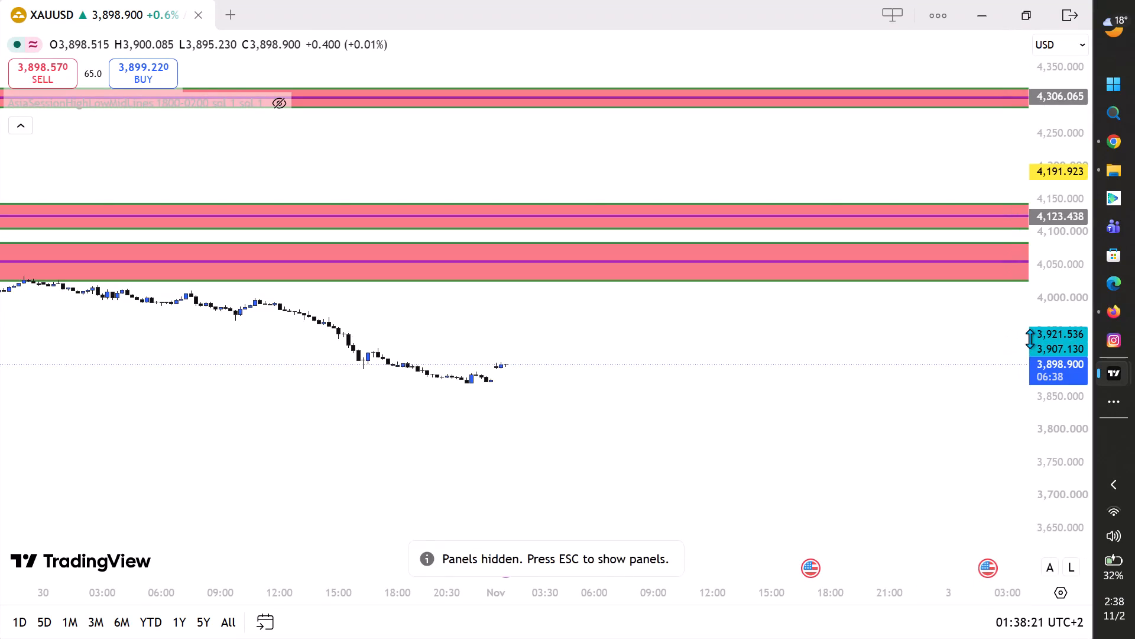
{"action": "scroll", "coordinate": [1052, 329], "scroll_direction": "up", "scroll_amount": 13}
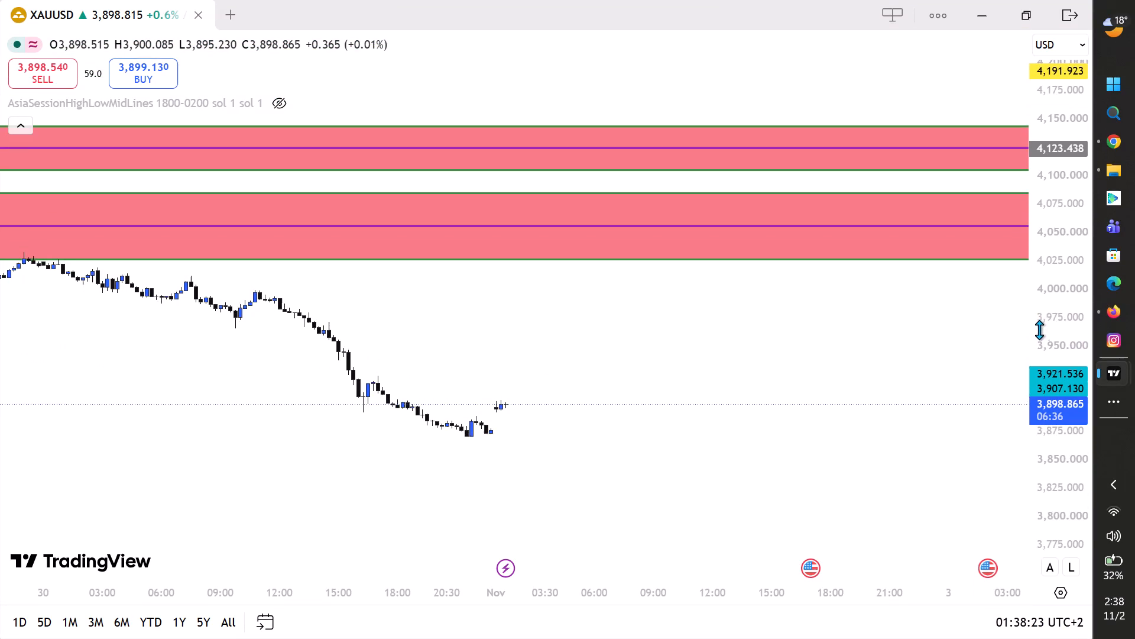
{"action": "scroll", "coordinate": [1039, 330], "scroll_direction": "up", "scroll_amount": 13}
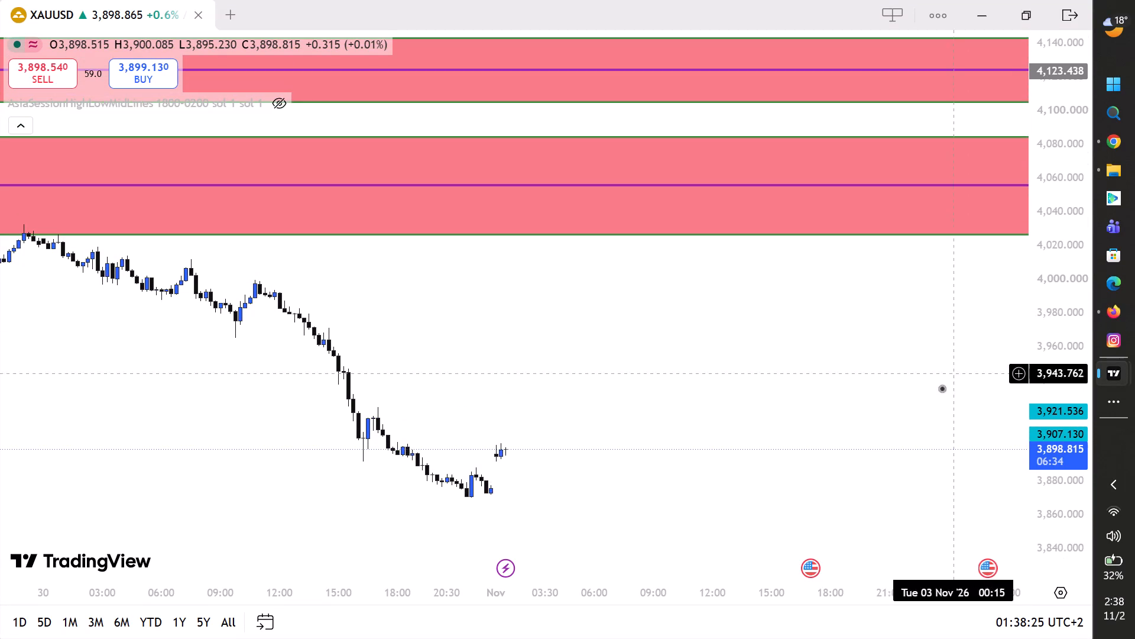
{"action": "left_click_drag", "start_coordinate": [862, 388], "coordinate": [863, 216]}
{"action": "scroll", "coordinate": [861, 222], "scroll_direction": "down", "scroll_amount": 3}
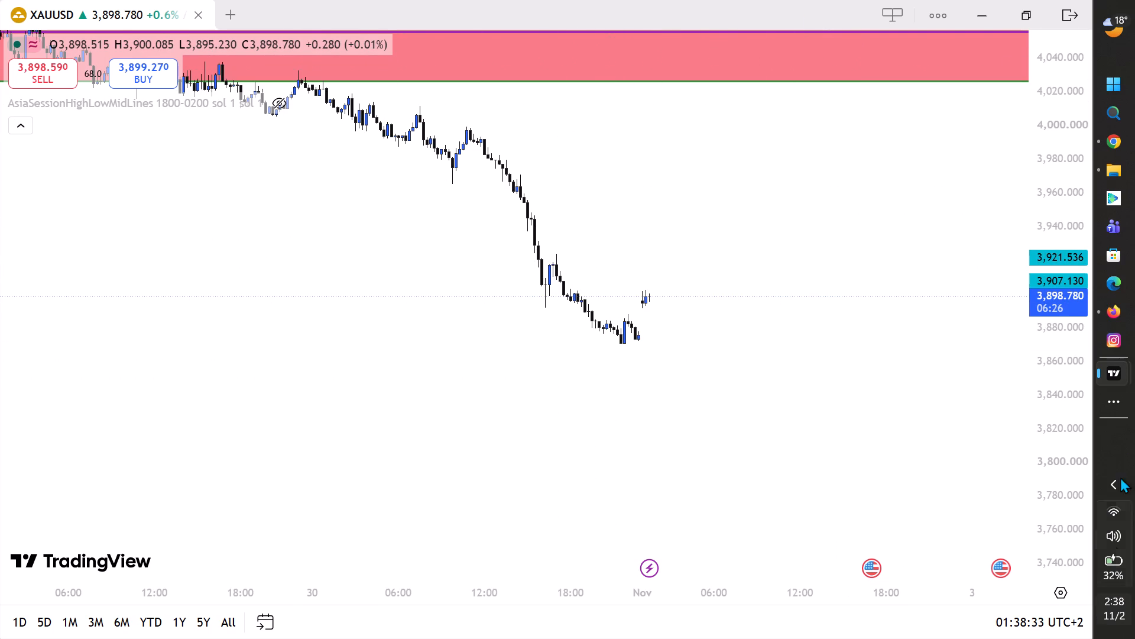
Minimize the Chrome and TradingView windows to reach the desktop.
{"action": "left_click", "coordinate": [1115, 134]}
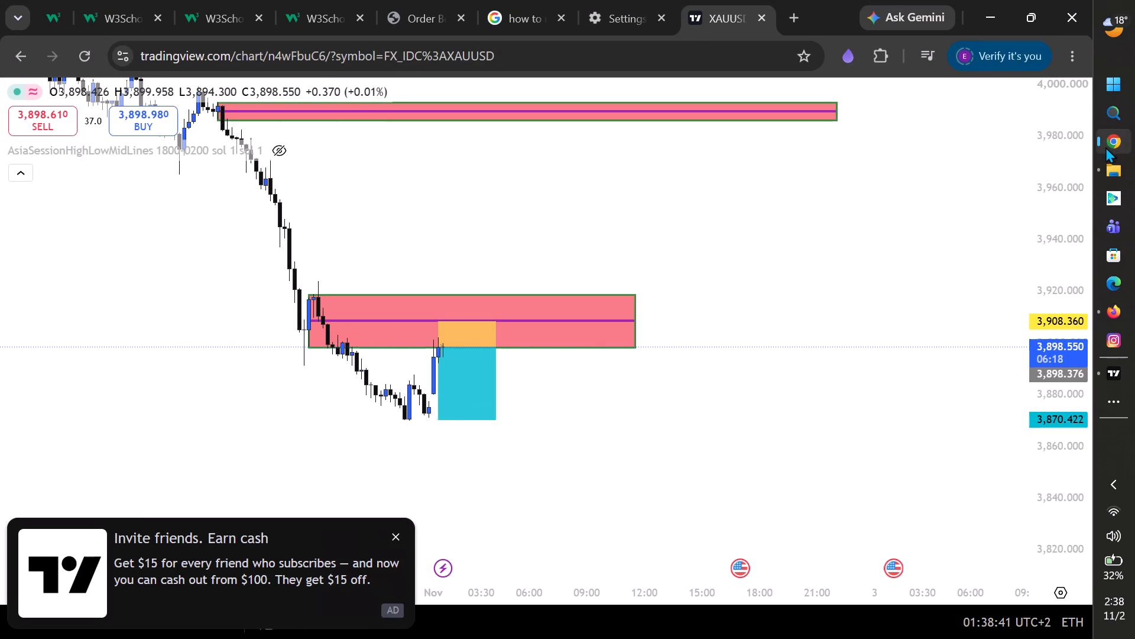
{"action": "left_click", "coordinate": [976, 7]}
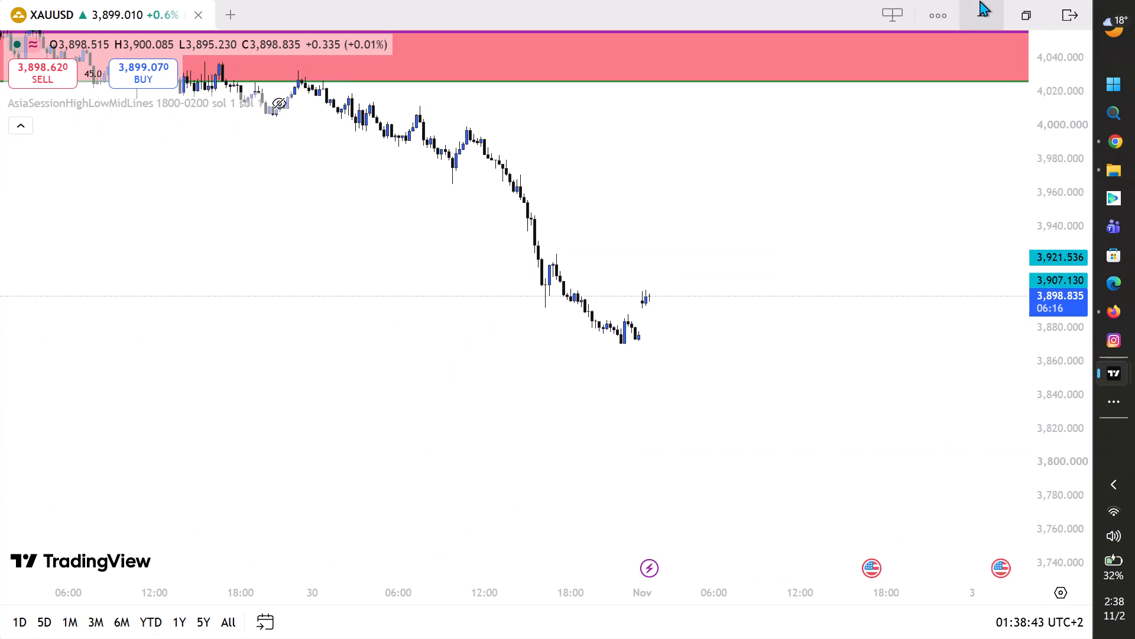
{"action": "left_click", "coordinate": [983, 9]}
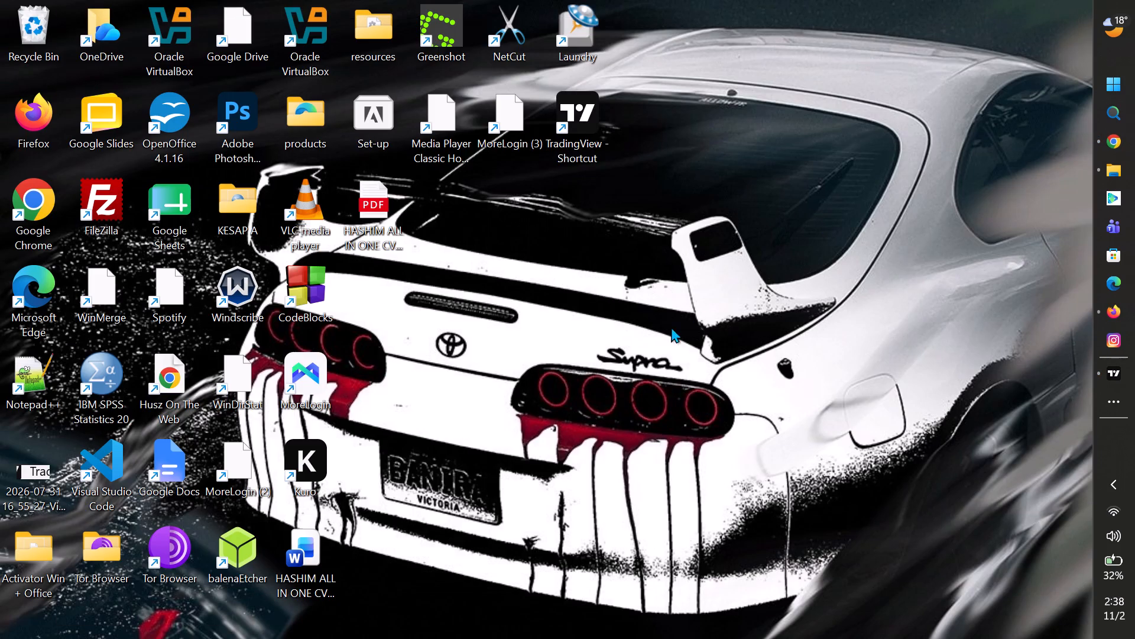
Launch the application with the K logo from its desktop shortcut.
{"action": "left_click", "coordinate": [322, 465]}
{"action": "left_click", "coordinate": [322, 465]}
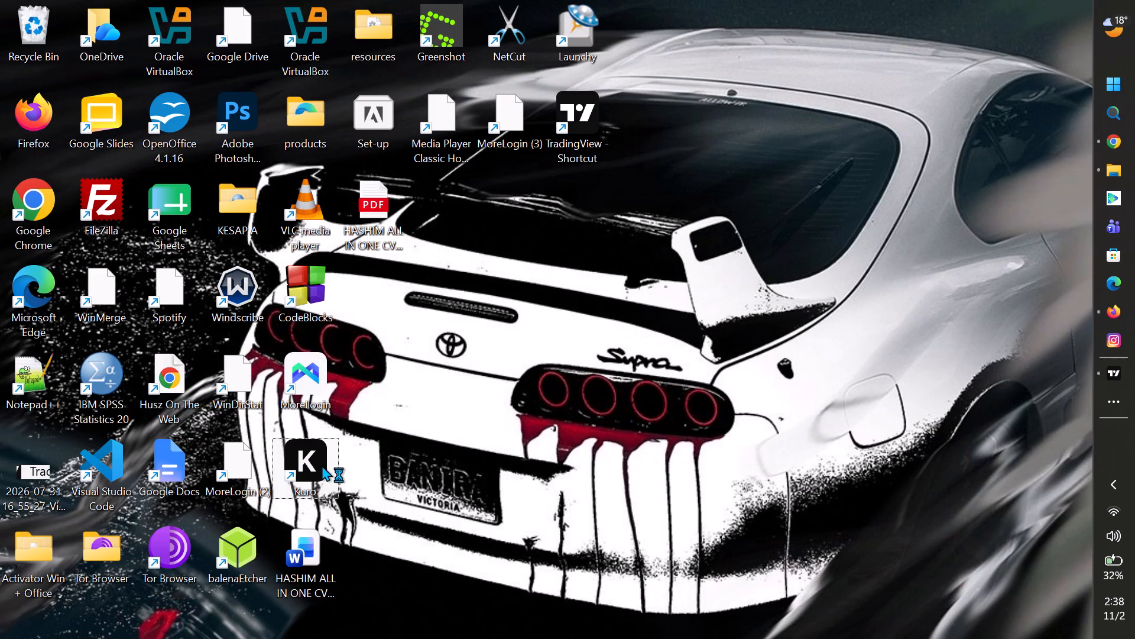